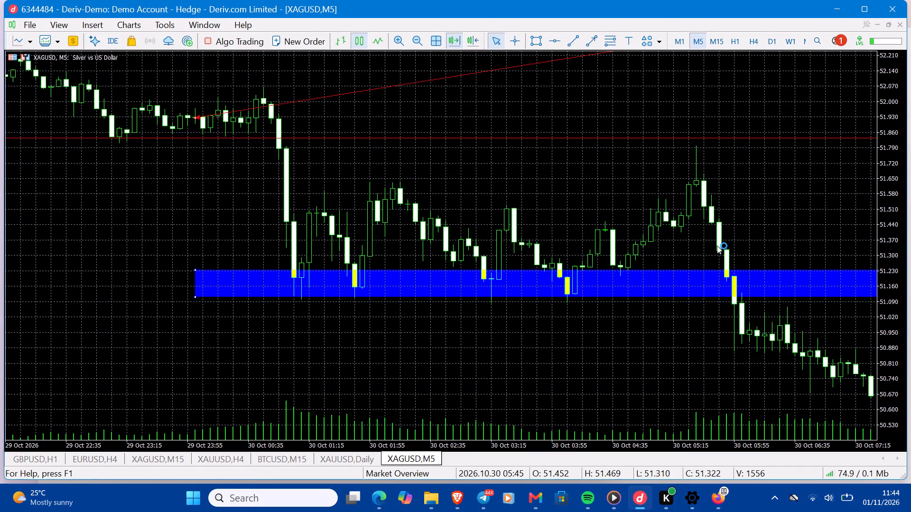
# Examine the XAGUSD M5 price action from the blue rectangle zone through to the evening candles of 30 October.
pyautogui.hscroll(-1, 717, 242)
pyautogui.press('Right')
pyautogui.press('Right')
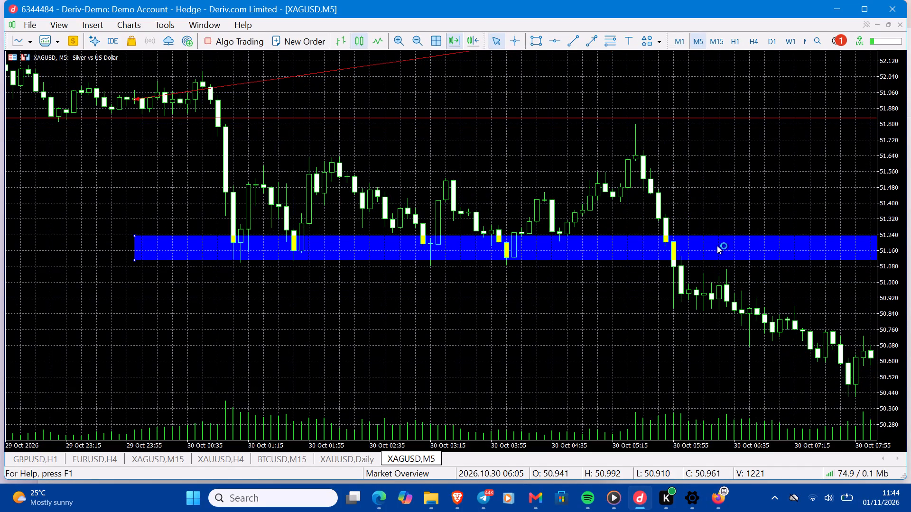
pyautogui.press('Right')
pyautogui.press('Right')
pyautogui.press('Right')
pyautogui.press('Right')
pyautogui.press('Right')
pyautogui.press('Right')
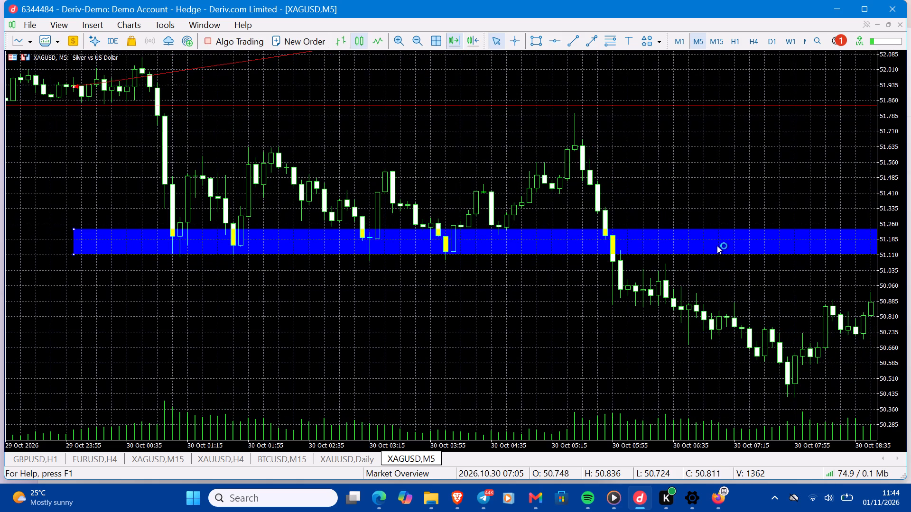
pyautogui.press('Right')
pyautogui.press('Right')
pyautogui.press('Right')
pyautogui.press('Right')
pyautogui.press('Right')
pyautogui.press('Right')
pyautogui.press('Right')
pyautogui.press('Right')
pyautogui.press('Right')
pyautogui.press('Right')
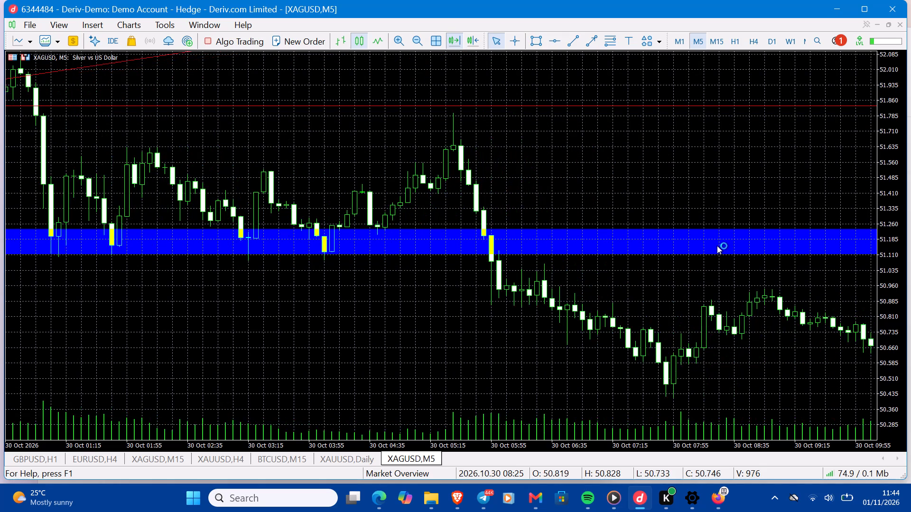
pyautogui.press('Right')
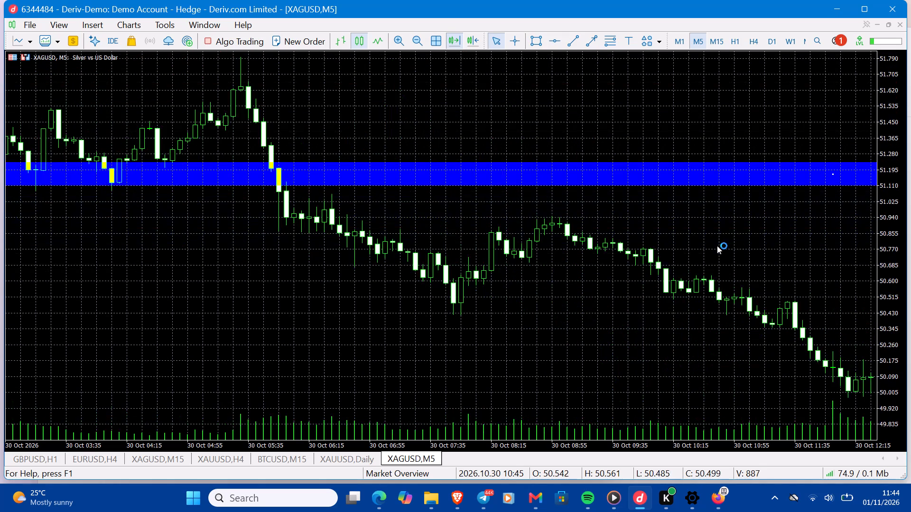
pyautogui.press('Right')
pyautogui.press('Right')
pyautogui.press('Right')
pyautogui.press('Right')
pyautogui.press('Right')
pyautogui.press('Right')
pyautogui.press('Right')
pyautogui.press('Right')
pyautogui.press('Right')
pyautogui.press('Right')
pyautogui.press('Right')
pyautogui.press('Right')
pyautogui.press('Right')
pyautogui.press('Right')
pyautogui.press('Right')
pyautogui.press('Right')
pyautogui.press('Right')
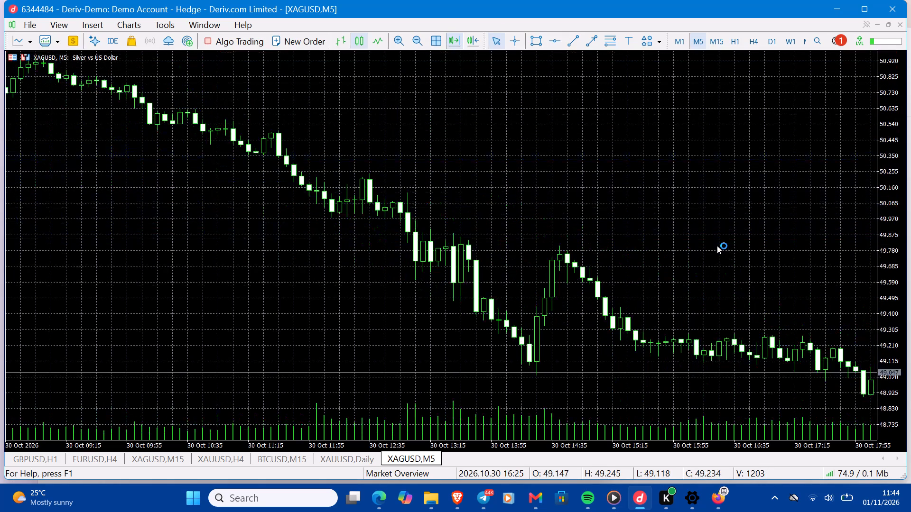
pyautogui.press('Right')
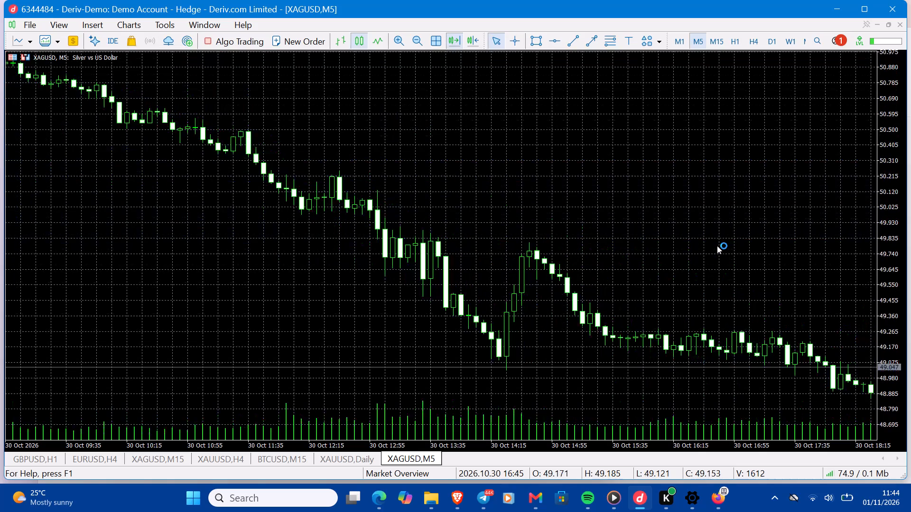
pyautogui.press('Right')
pyautogui.press('Right')
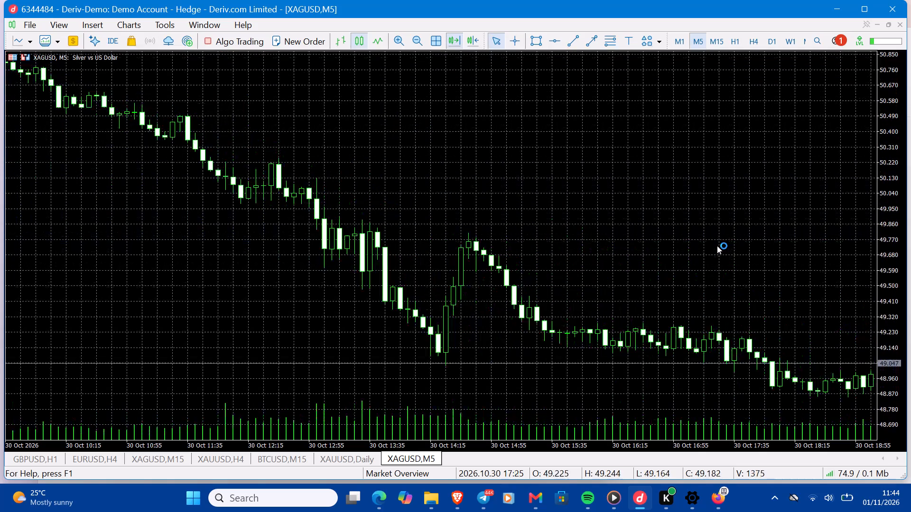
# Delete all selected objects on the XAGUSD M5 chart, clearing the blue rectangle zone and the red lines.
pyautogui.press('Left')
pyautogui.press('Left')
pyautogui.press('Left')
pyautogui.press('Left')
pyautogui.press('Left')
pyautogui.press('Left')
pyautogui.press('Left')
pyautogui.press('Left')
pyautogui.press('Left')
pyautogui.press('Left')
pyautogui.press('Left')
pyautogui.press('Left')
pyautogui.press('Left')
pyautogui.press('Left')
pyautogui.press('Left')
pyautogui.press('Left')
pyautogui.press('Left')
pyautogui.press('Left')
pyautogui.press('Left')
pyautogui.press('Left')
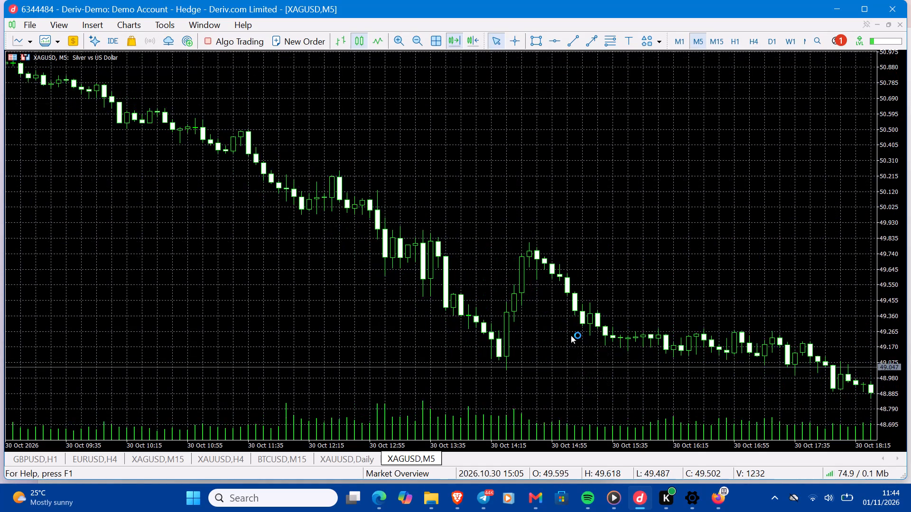
pyautogui.press('Left')
pyautogui.press('Left')
pyautogui.press('Left')
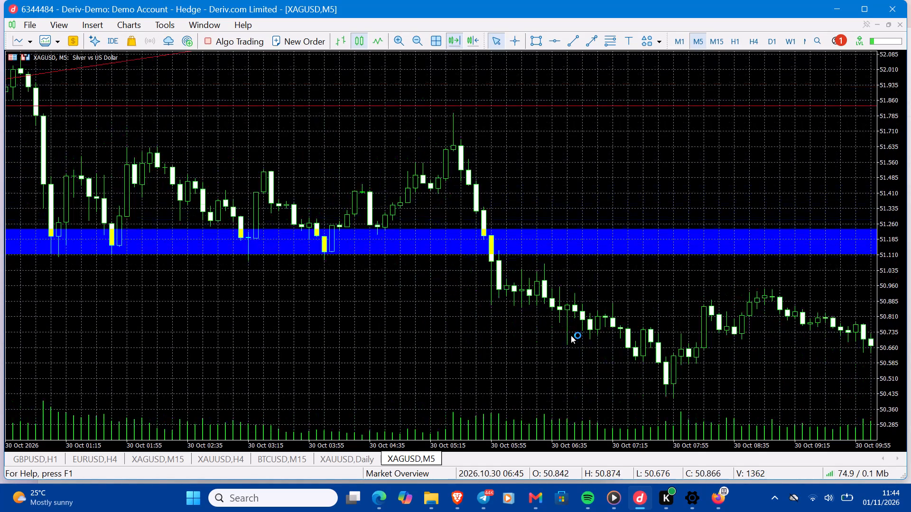
pyautogui.press('Left')
pyautogui.press('Left')
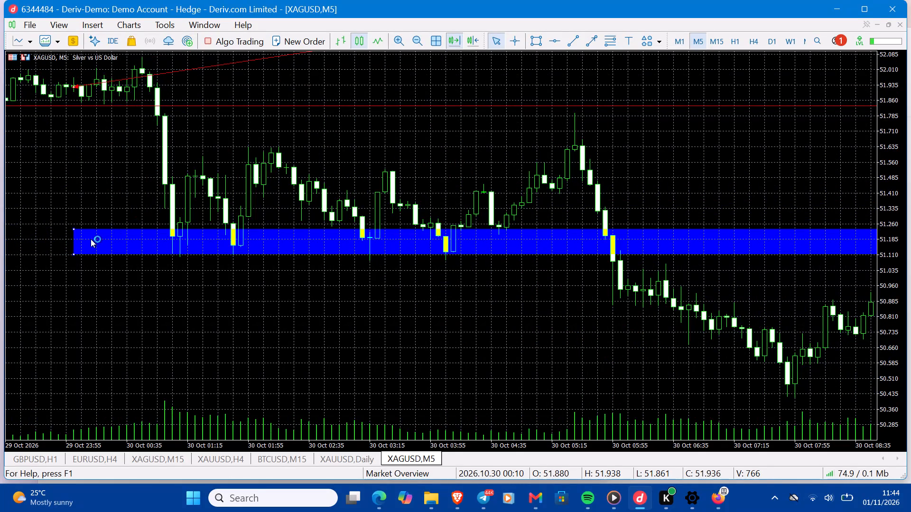
pyautogui.tripleClick(70, 232)
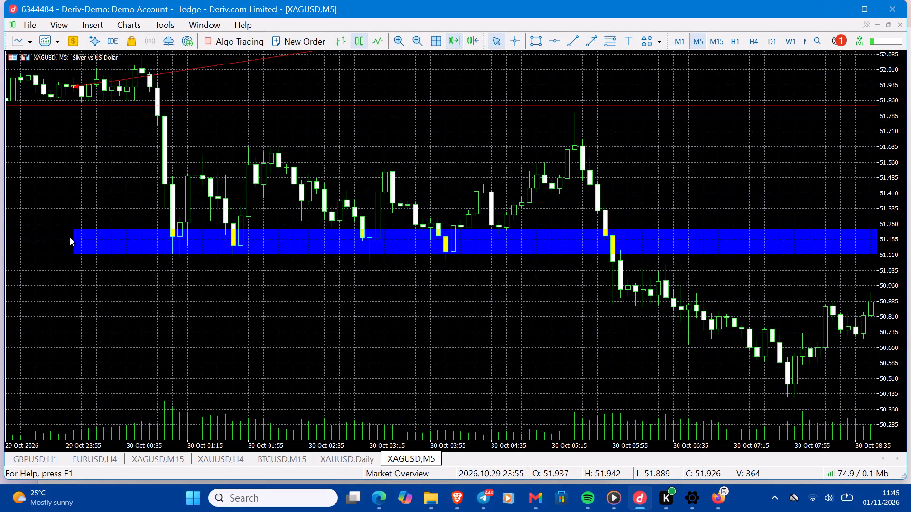
pyautogui.click(70, 238)
pyautogui.click(82, 245)
pyautogui.tripleClick(74, 254)
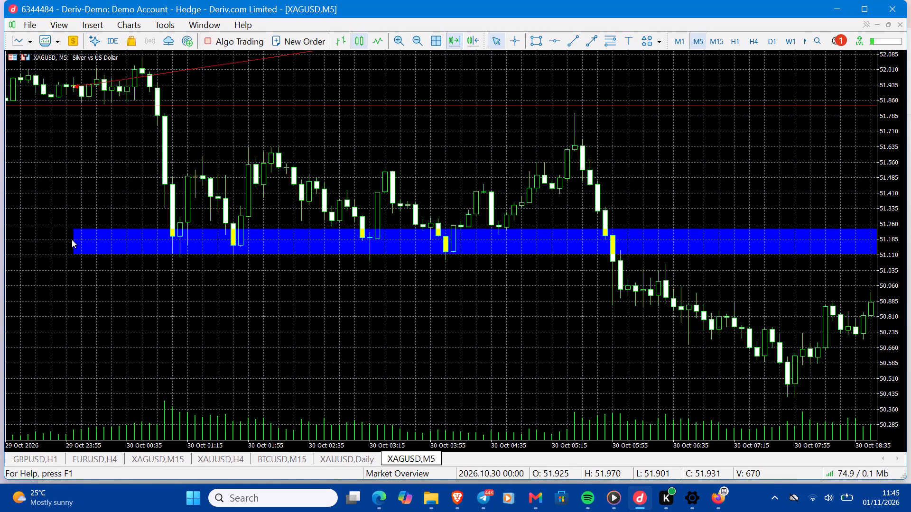
pyautogui.rightClick(74, 254)
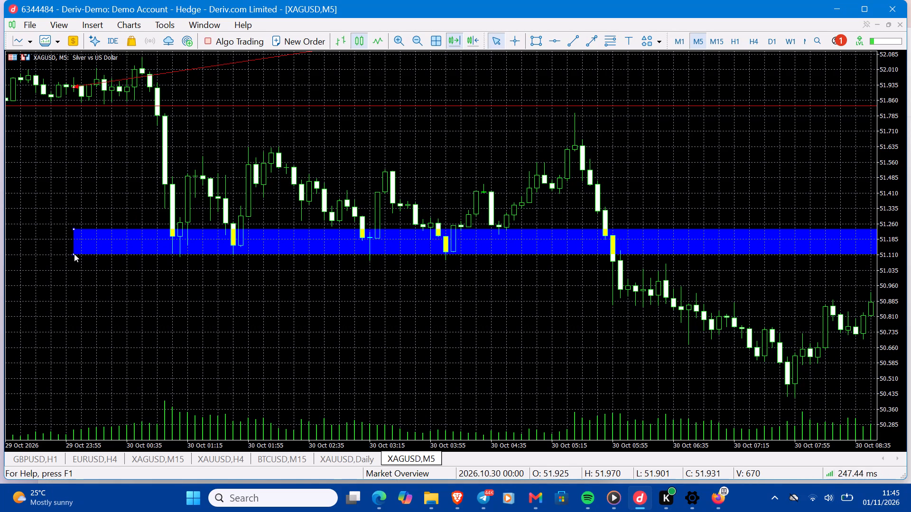
pyautogui.rightClick(74, 254)
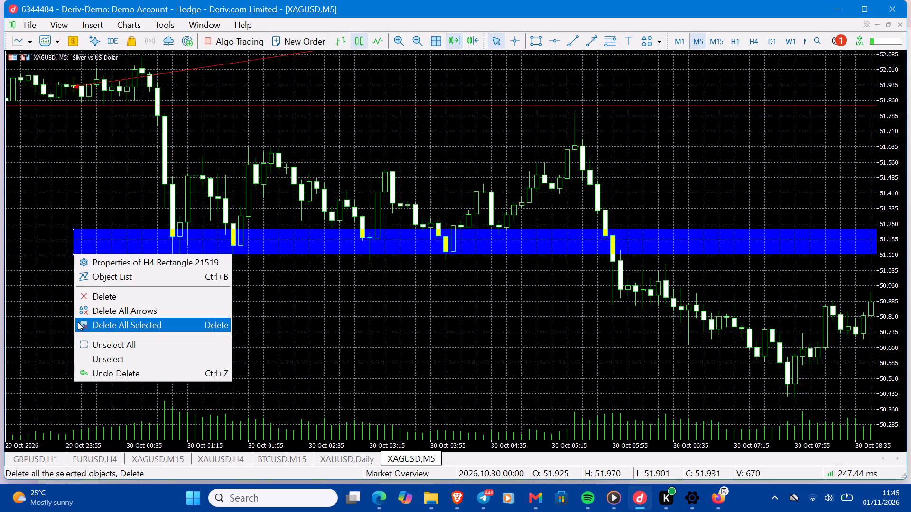
pyautogui.click(78, 322)
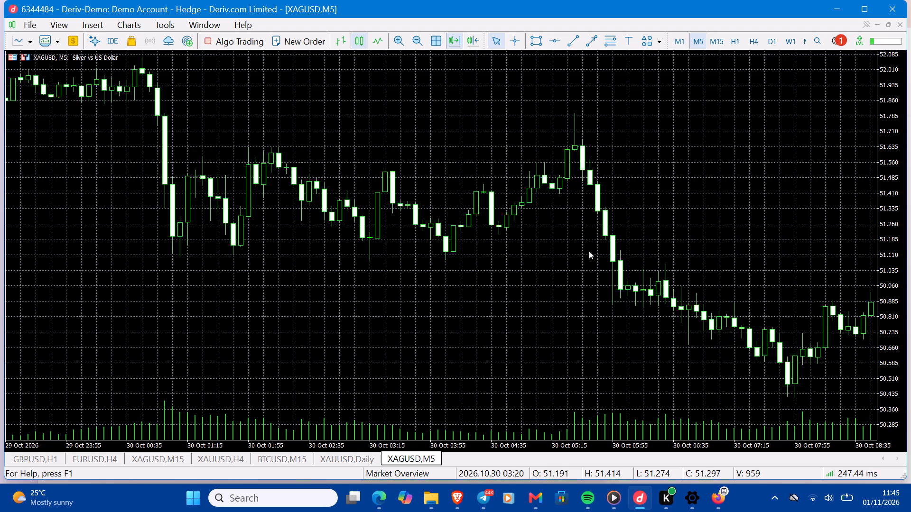
# Switch the XAGUSD chart to the Daily timeframe and shift its latest candles away from the price scale.
pyautogui.click(770, 35)
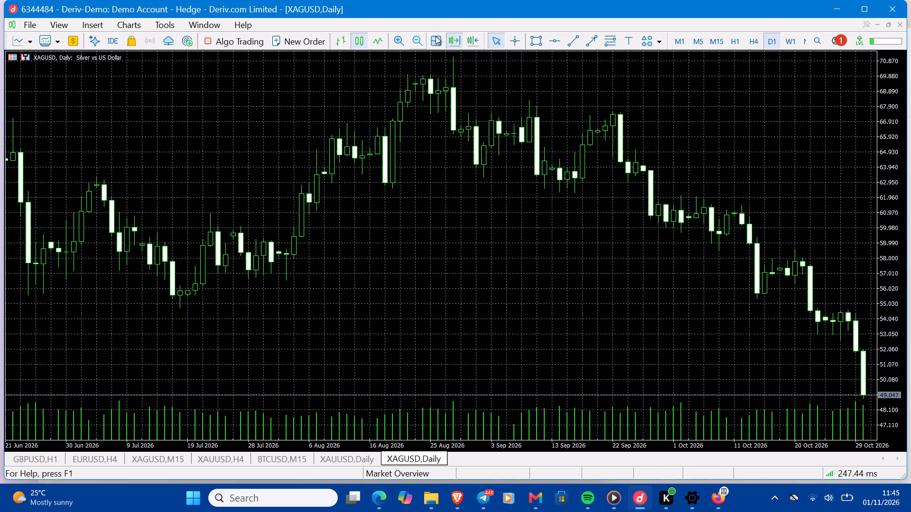
pyautogui.click(476, 43)
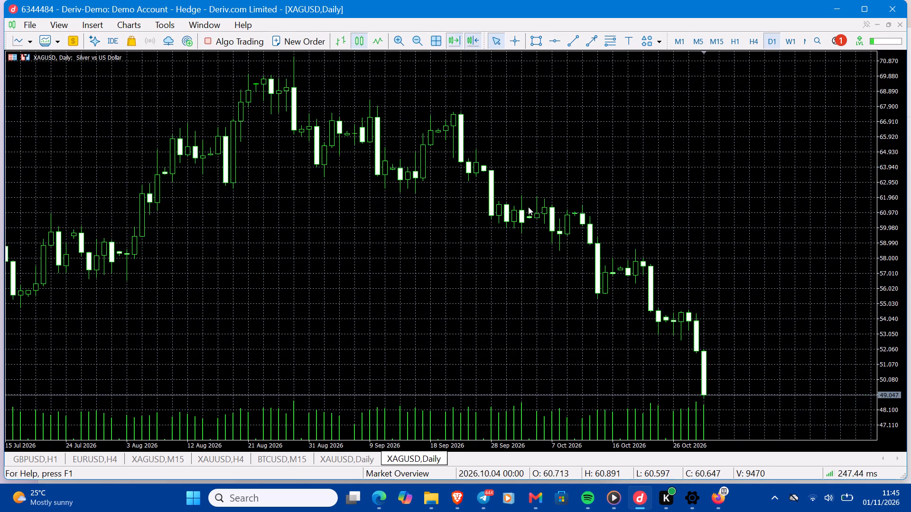
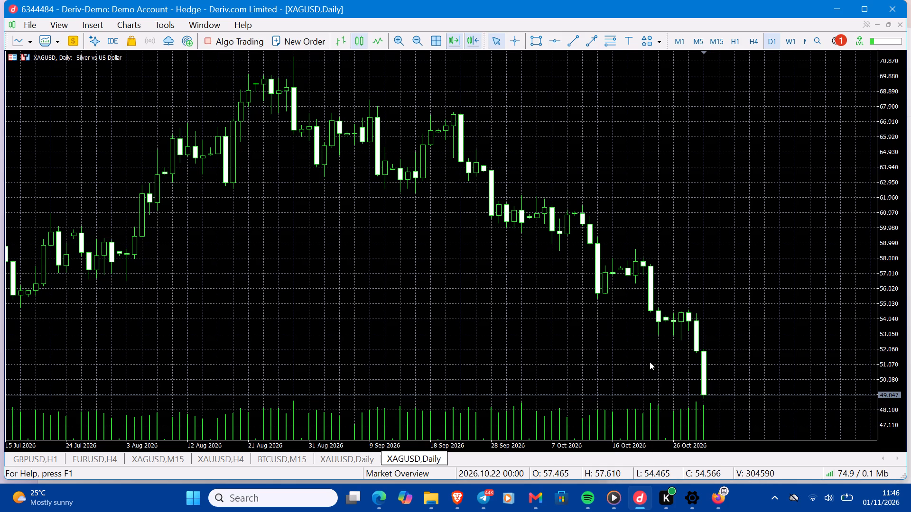
# Switch XAGUSD to the H4 timeframe and draw a short trend line from the 30 October low at about 48.85.
pyautogui.click(753, 45)
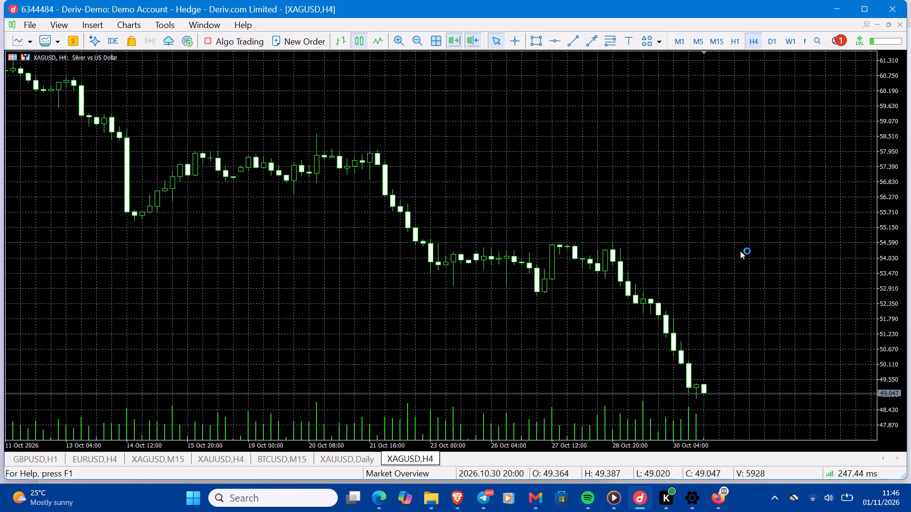
pyautogui.scroll(-2, 735, 346)
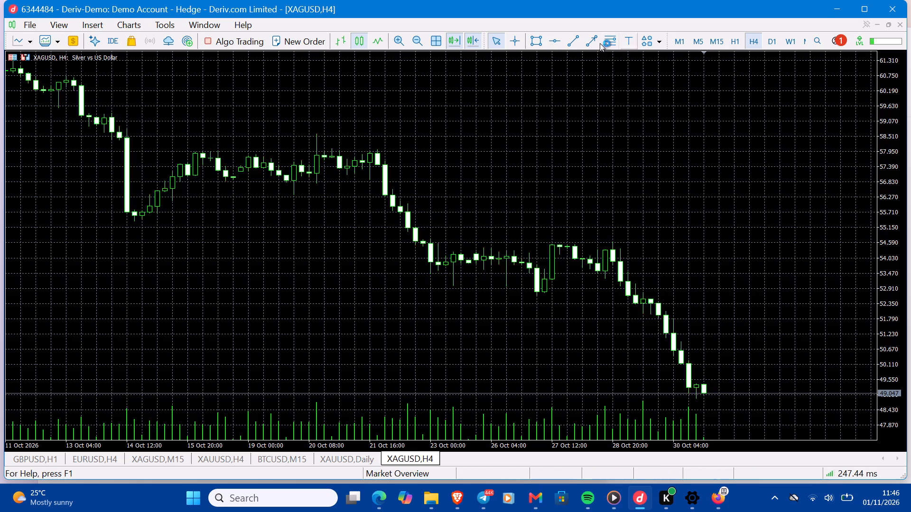
pyautogui.click(571, 47)
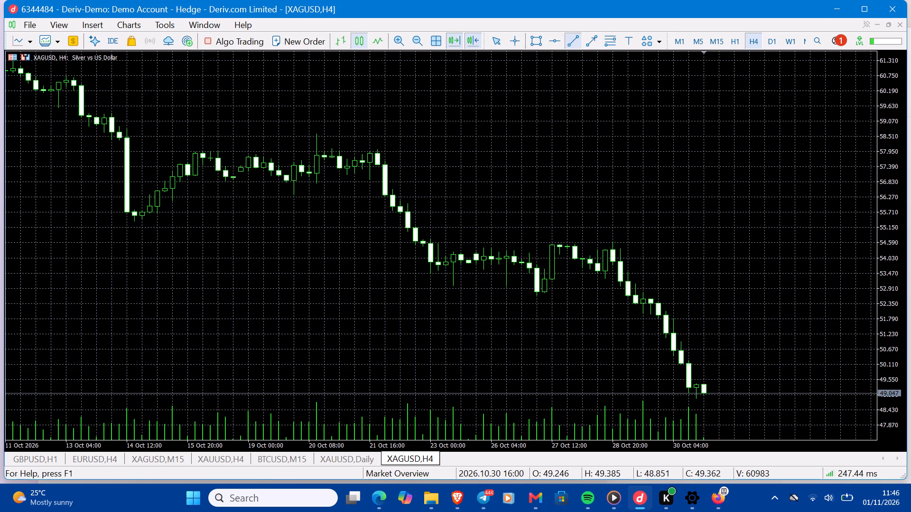
pyautogui.doubleClick(694, 398)
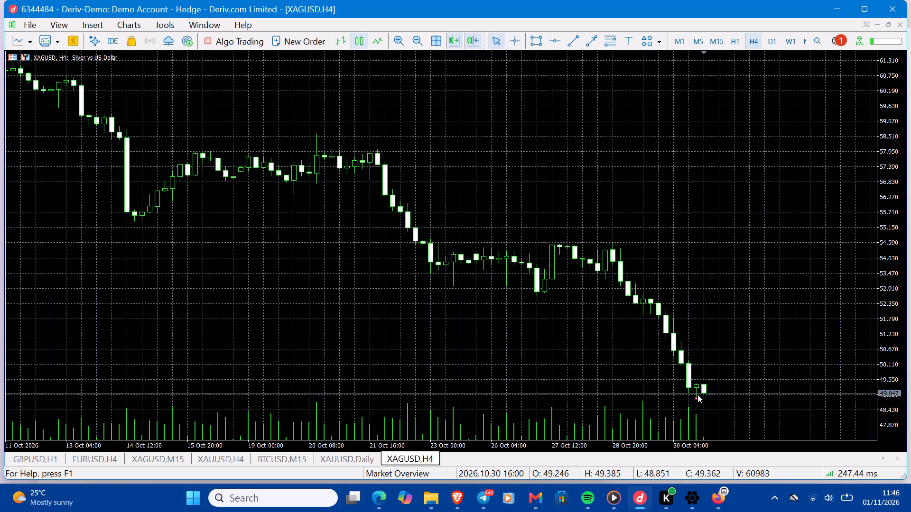
pyautogui.moveTo(697, 395); pyautogui.dragTo(726, 401)
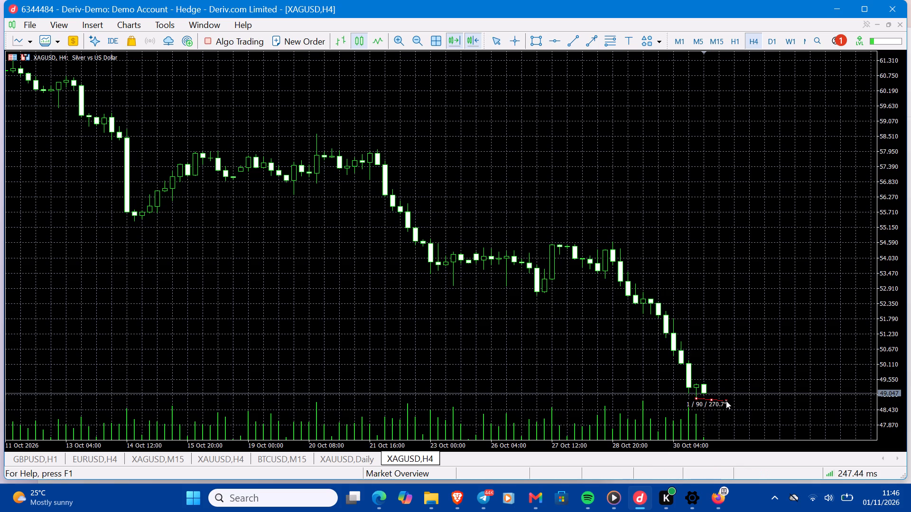
pyautogui.moveTo(726, 401); pyautogui.dragTo(735, 399)
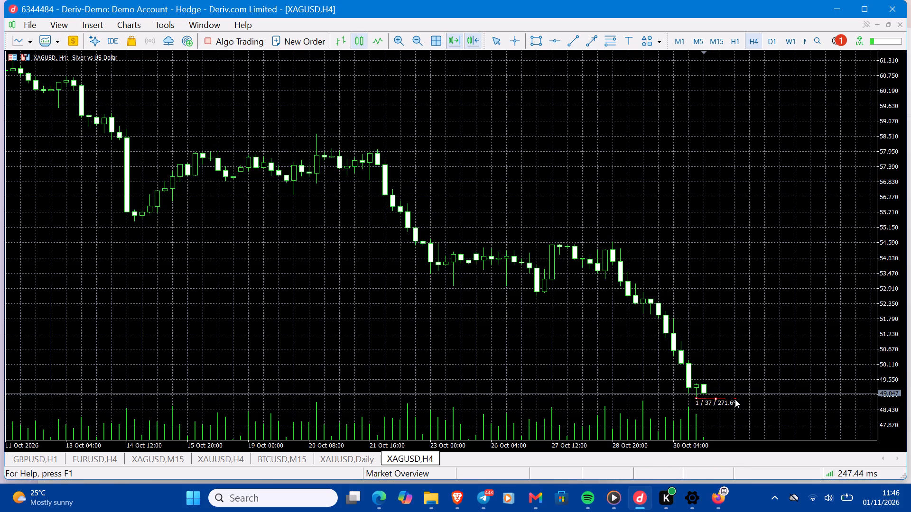
pyautogui.moveTo(735, 399); pyautogui.dragTo(738, 397)
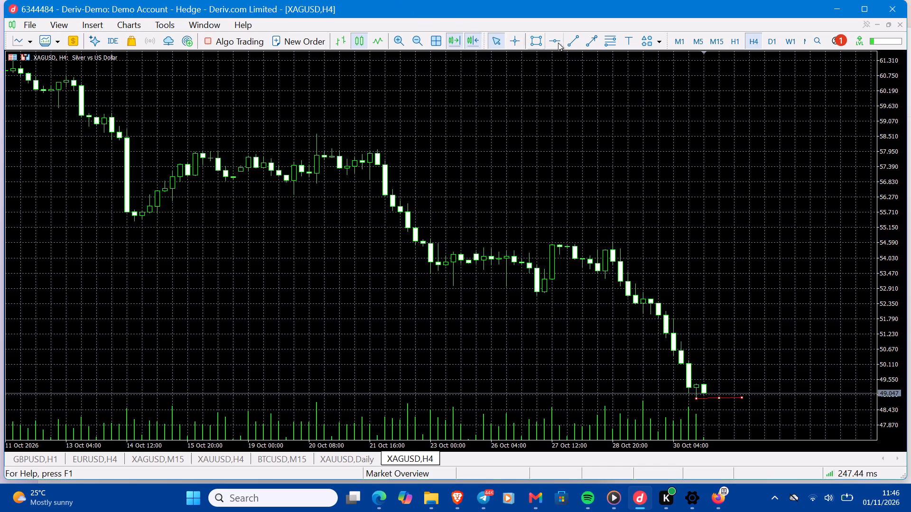
# Draw a near-horizontal trend line from the 30 October 16:00 candle's high at about 49.38, extending well past the last candle.
pyautogui.click(573, 40)
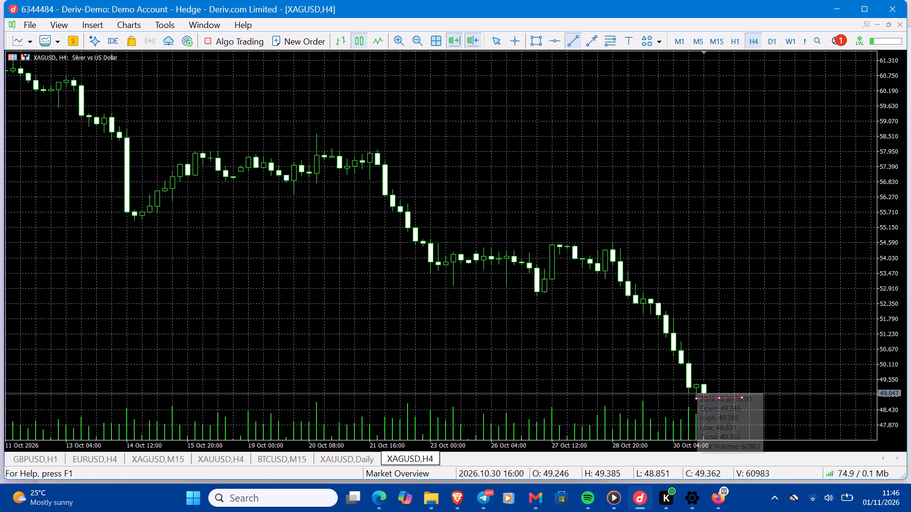
pyautogui.moveTo(697, 384); pyautogui.dragTo(788, 385)
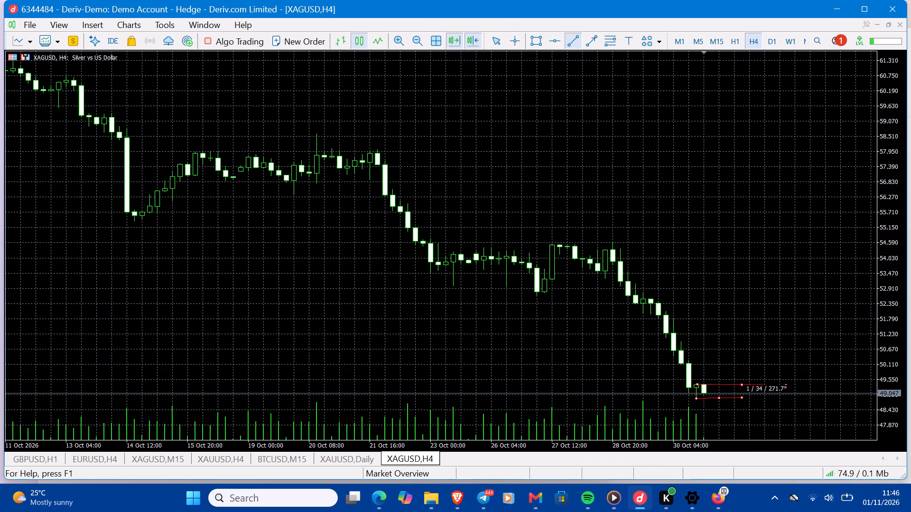
pyautogui.moveTo(788, 385); pyautogui.dragTo(813, 385)
pyautogui.click(798, 411)
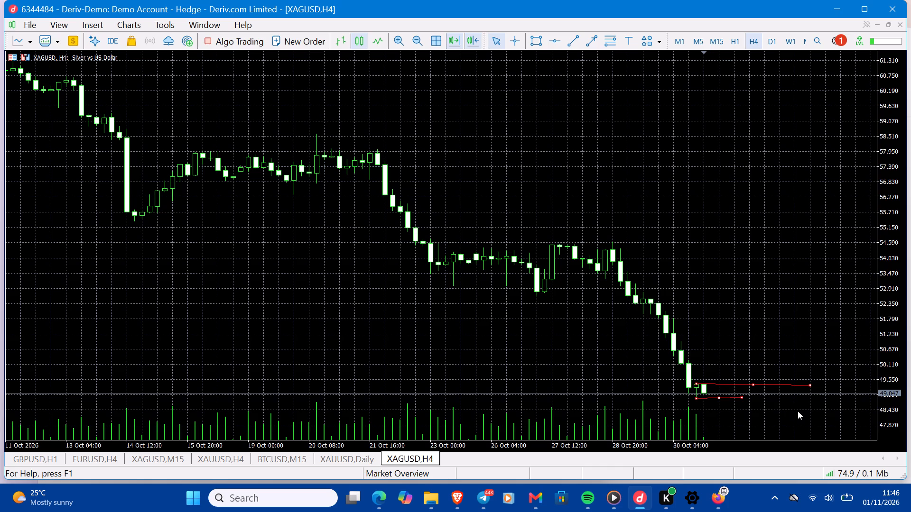
# Extend the trend line at the 30 October low forward so it ends level with the upper line's endpoint.
pyautogui.moveTo(741, 395); pyautogui.dragTo(748, 395)
pyautogui.moveTo(748, 395); pyautogui.dragTo(783, 400)
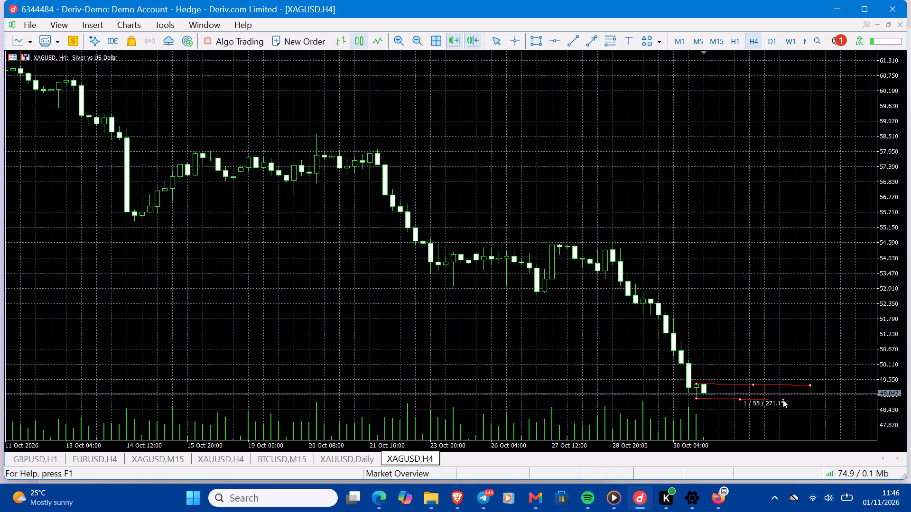
pyautogui.moveTo(783, 400); pyautogui.dragTo(799, 398)
pyautogui.moveTo(799, 398); pyautogui.dragTo(809, 398)
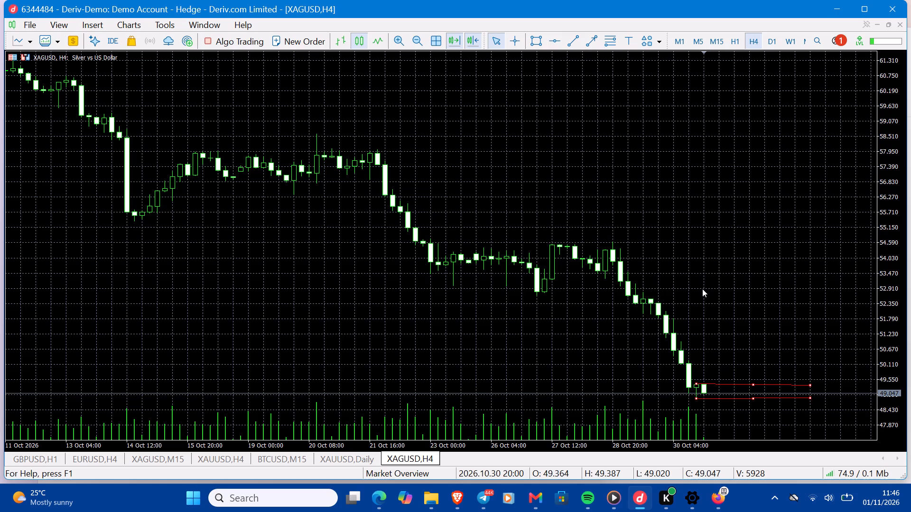
# Draw an arrowed line from about 50.05 down to the upper trend line at the latest H4 candle.
pyautogui.click(593, 47)
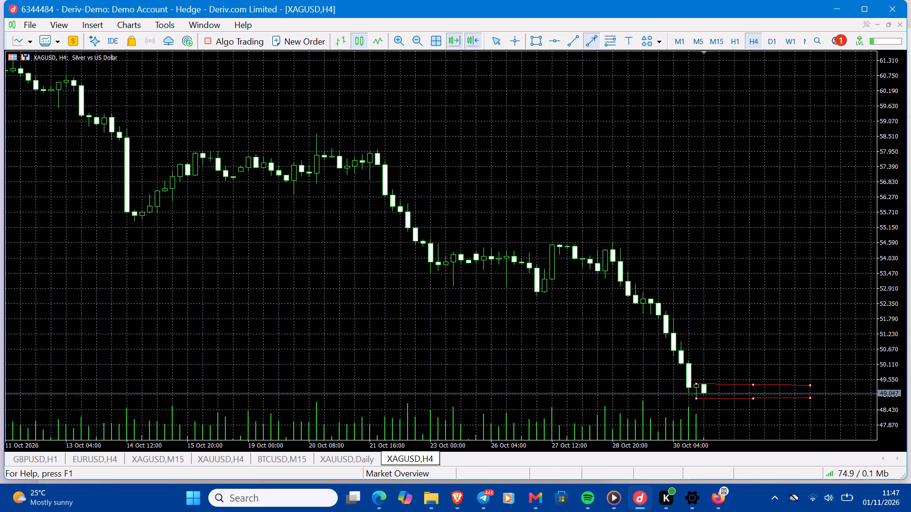
pyautogui.moveTo(708, 366); pyautogui.dragTo(703, 387)
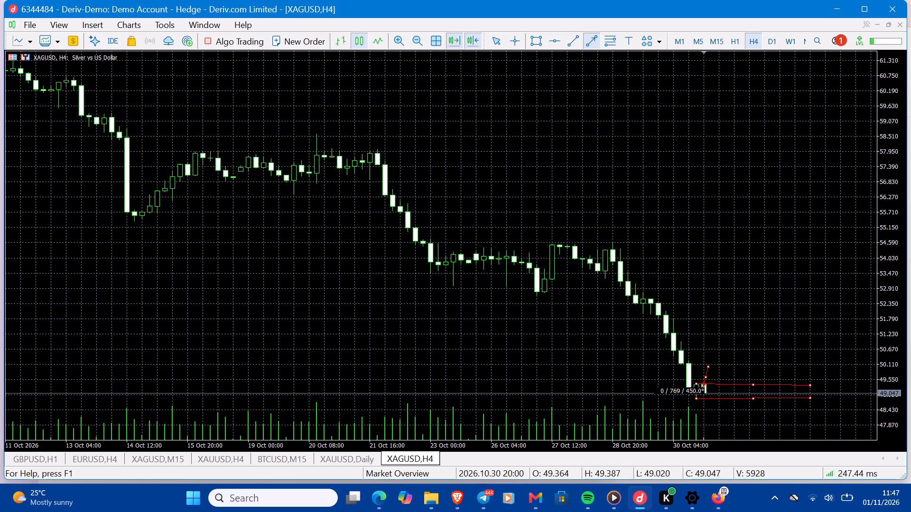
pyautogui.moveTo(703, 387); pyautogui.dragTo(706, 386)
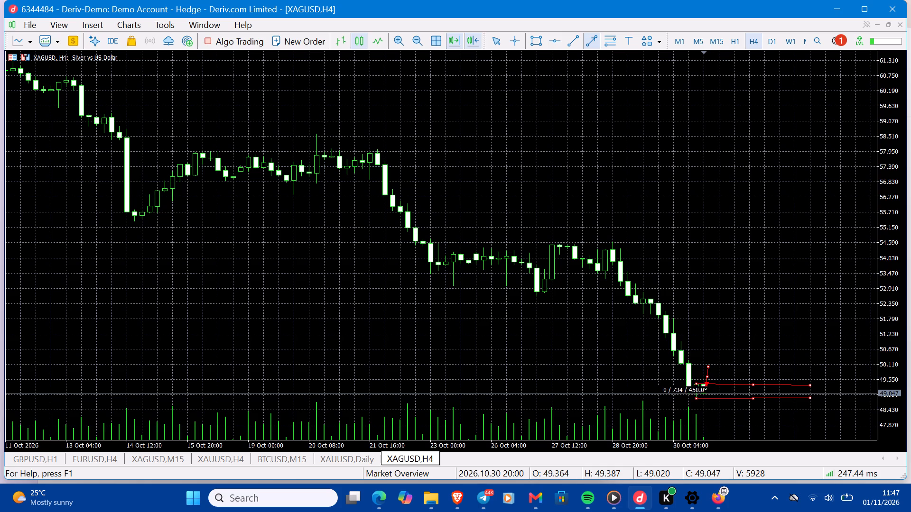
pyautogui.moveTo(706, 386); pyautogui.dragTo(704, 384)
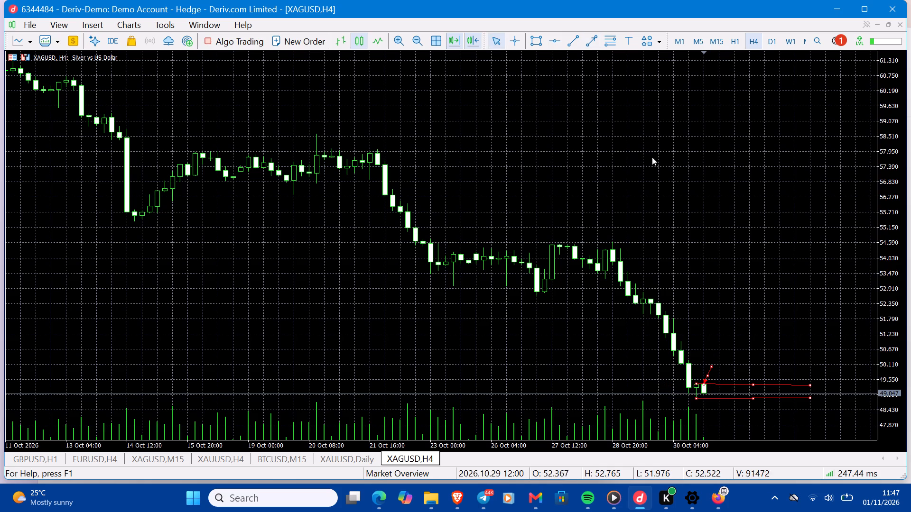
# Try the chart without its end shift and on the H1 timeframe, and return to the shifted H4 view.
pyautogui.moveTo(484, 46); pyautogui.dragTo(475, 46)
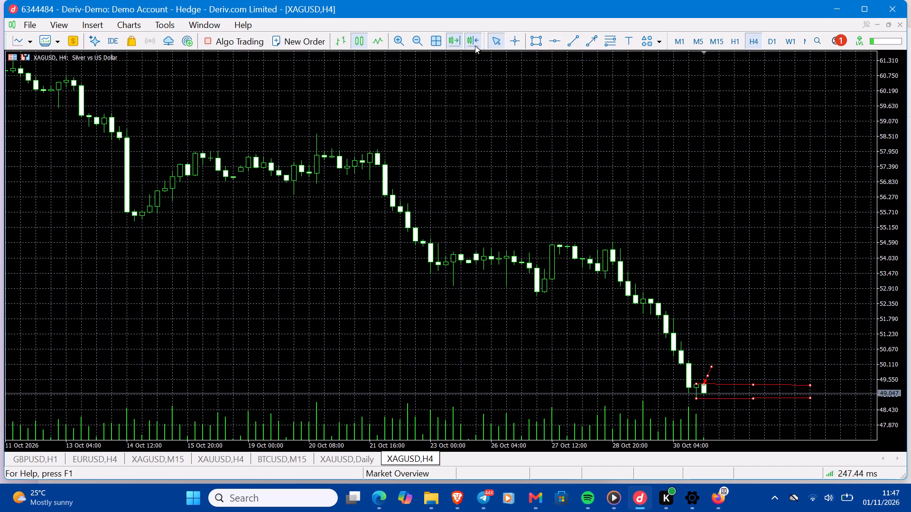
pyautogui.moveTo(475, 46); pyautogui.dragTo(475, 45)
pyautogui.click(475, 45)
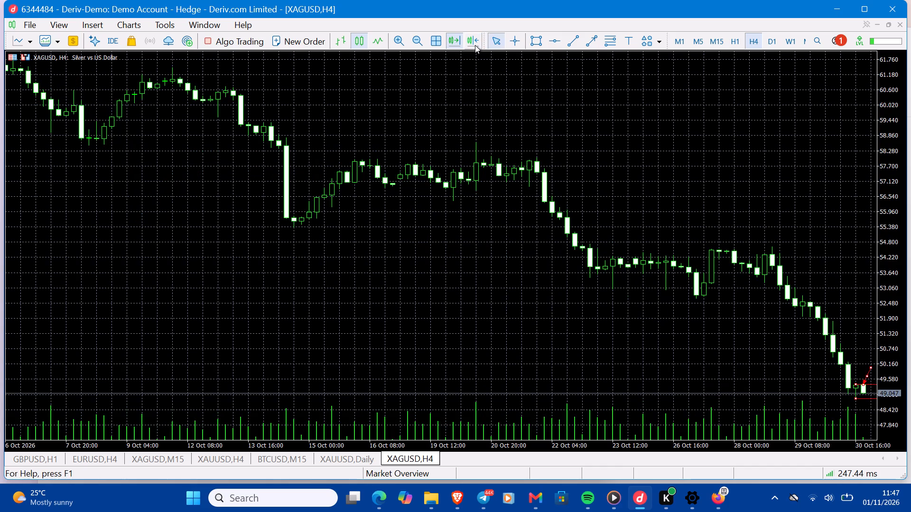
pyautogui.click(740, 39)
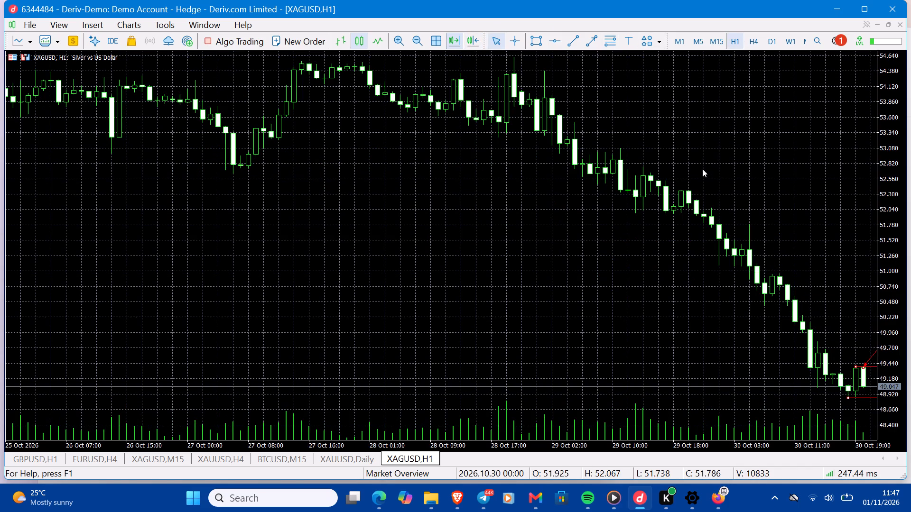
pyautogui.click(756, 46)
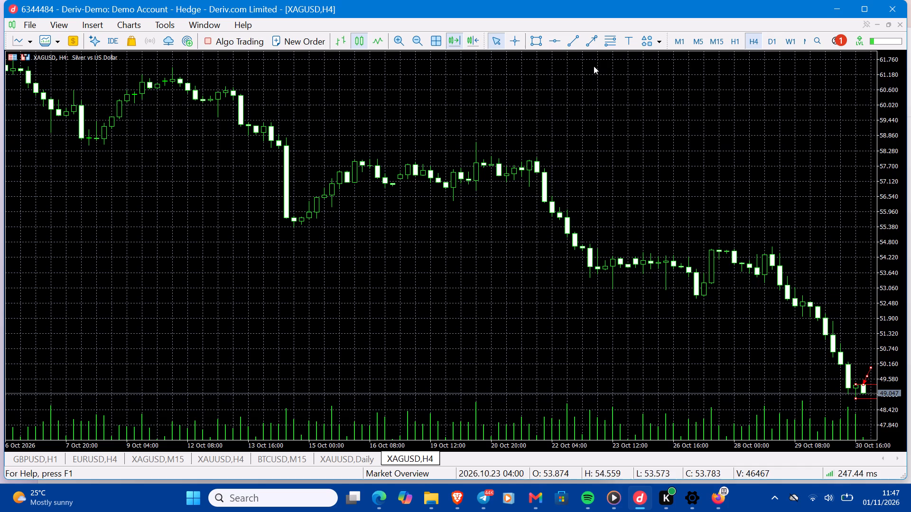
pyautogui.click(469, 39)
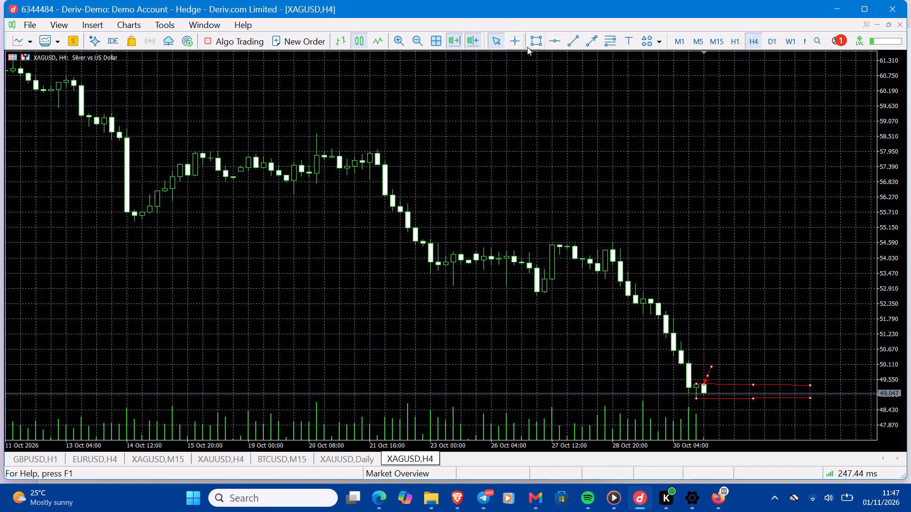
# Draw a rectangle zone from about 50.14 down to 49.39, starting at the 30 October sell-off candles and extending into the empty future area.
pyautogui.click(539, 46)
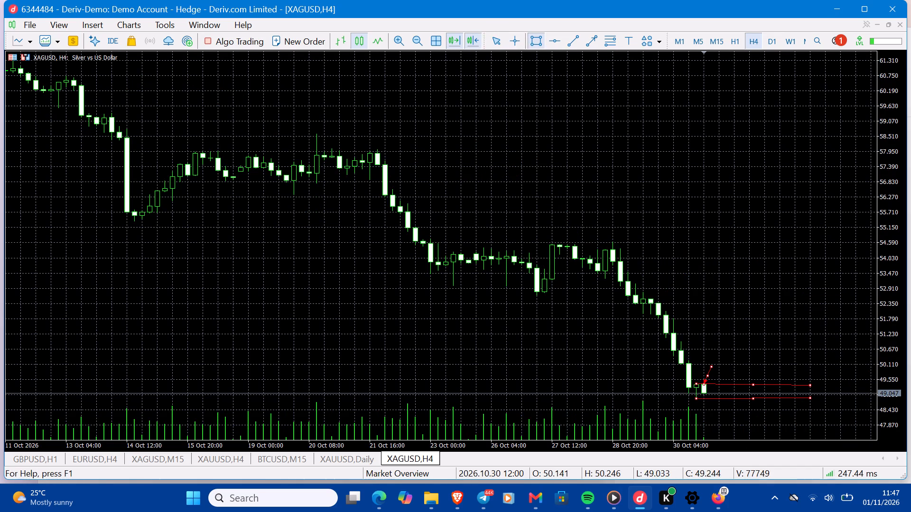
pyautogui.moveTo(681, 363); pyautogui.dragTo(723, 380)
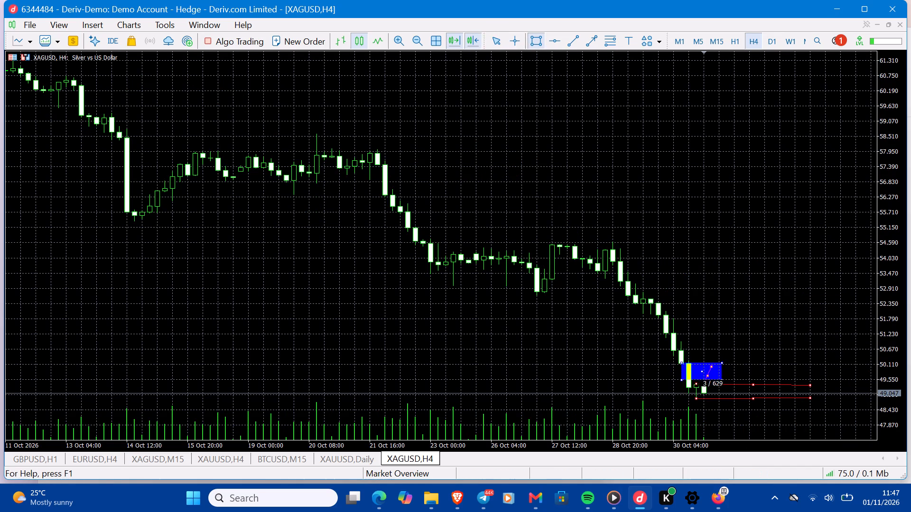
pyautogui.moveTo(723, 380); pyautogui.dragTo(839, 384)
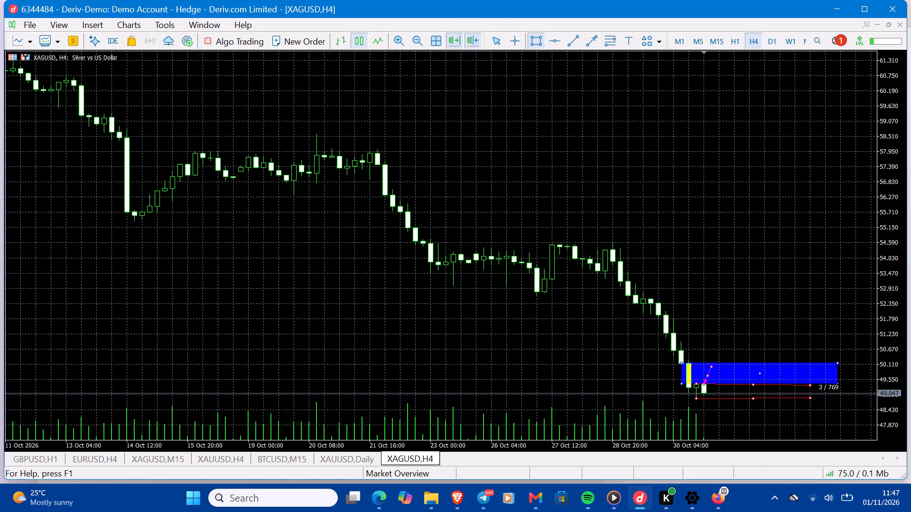
pyautogui.moveTo(839, 384); pyautogui.dragTo(865, 384)
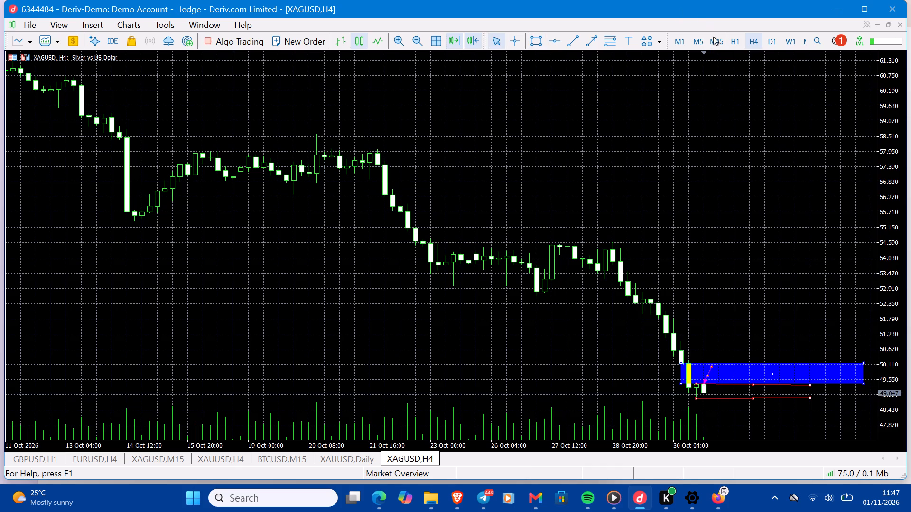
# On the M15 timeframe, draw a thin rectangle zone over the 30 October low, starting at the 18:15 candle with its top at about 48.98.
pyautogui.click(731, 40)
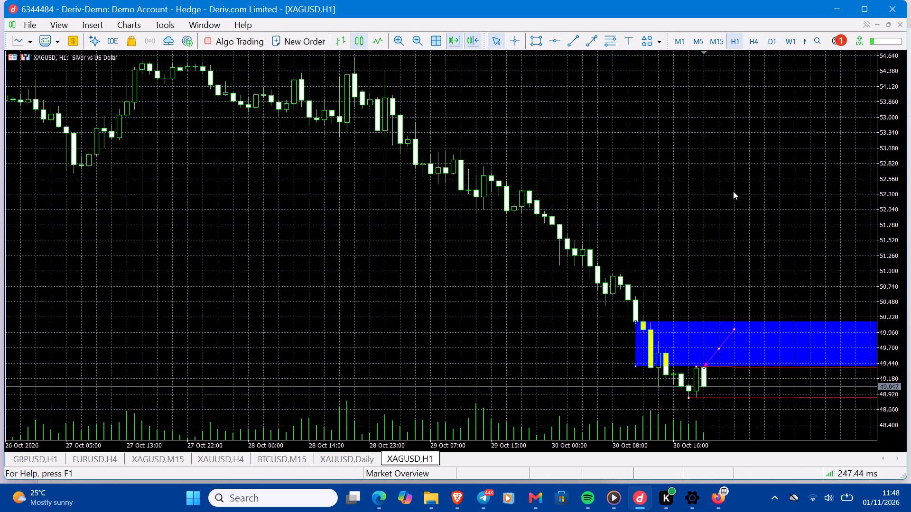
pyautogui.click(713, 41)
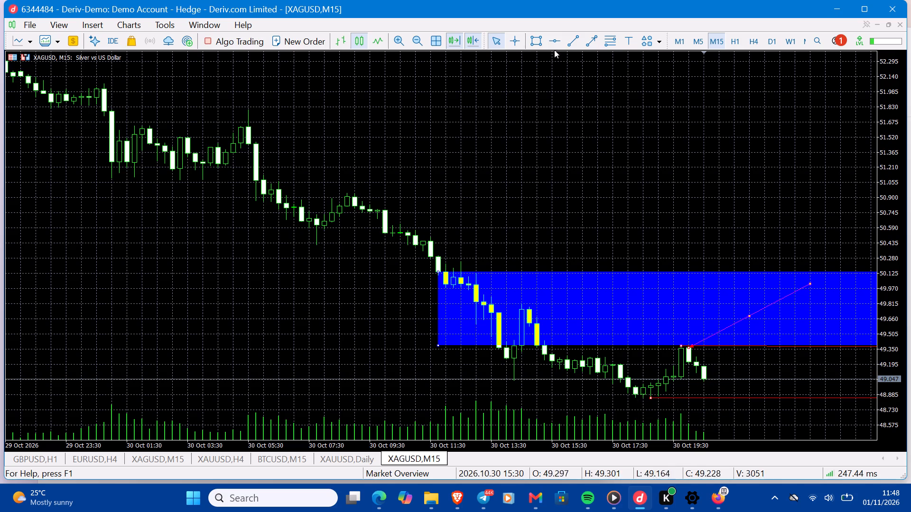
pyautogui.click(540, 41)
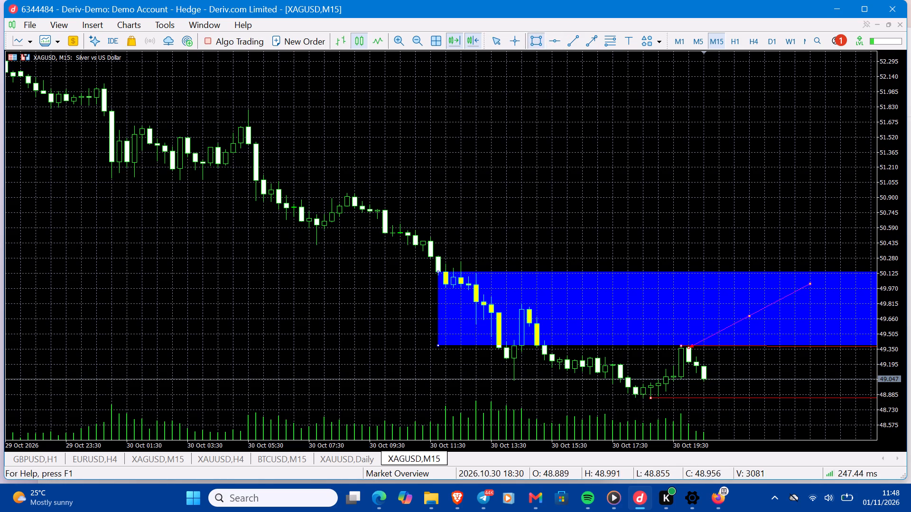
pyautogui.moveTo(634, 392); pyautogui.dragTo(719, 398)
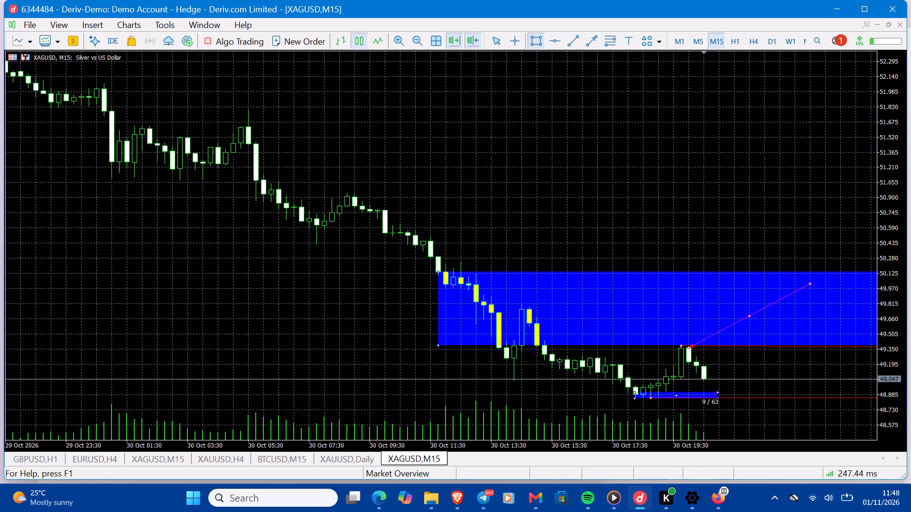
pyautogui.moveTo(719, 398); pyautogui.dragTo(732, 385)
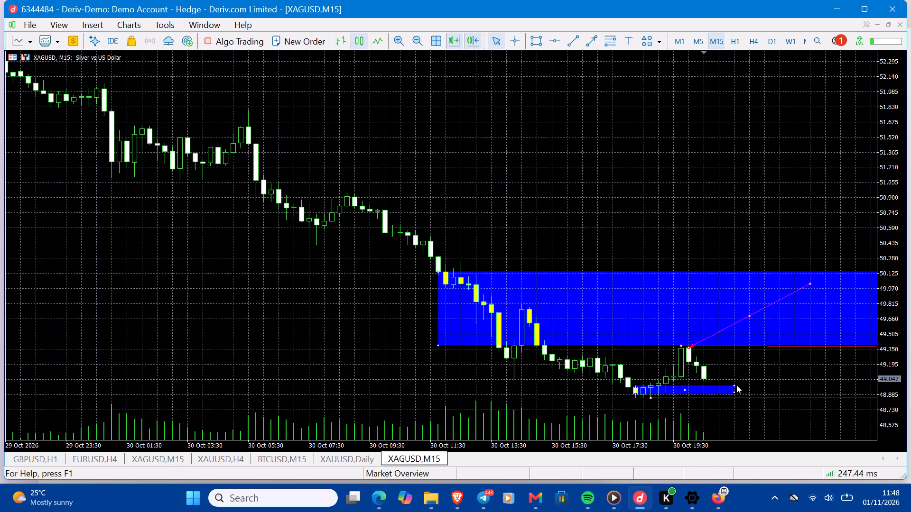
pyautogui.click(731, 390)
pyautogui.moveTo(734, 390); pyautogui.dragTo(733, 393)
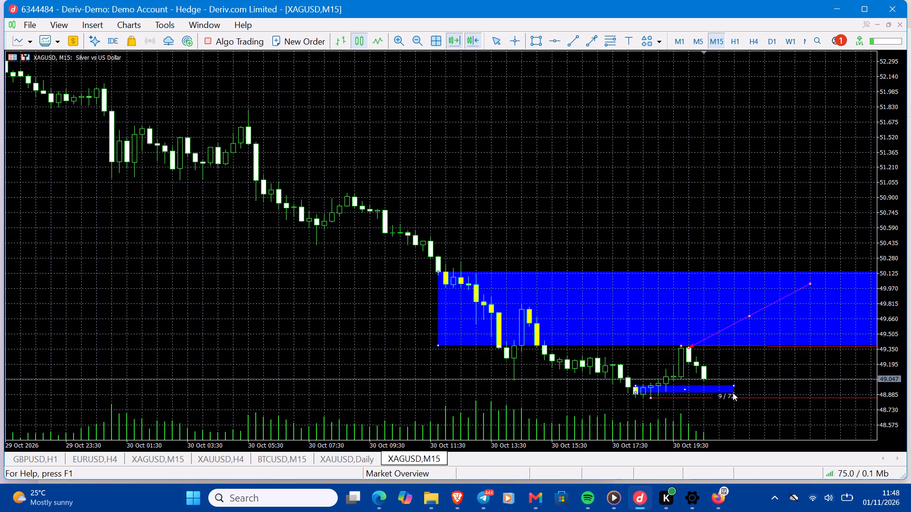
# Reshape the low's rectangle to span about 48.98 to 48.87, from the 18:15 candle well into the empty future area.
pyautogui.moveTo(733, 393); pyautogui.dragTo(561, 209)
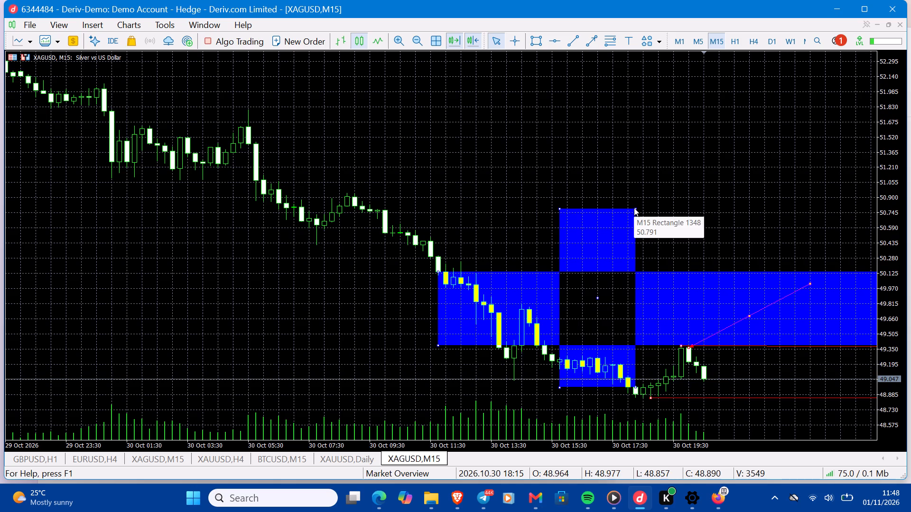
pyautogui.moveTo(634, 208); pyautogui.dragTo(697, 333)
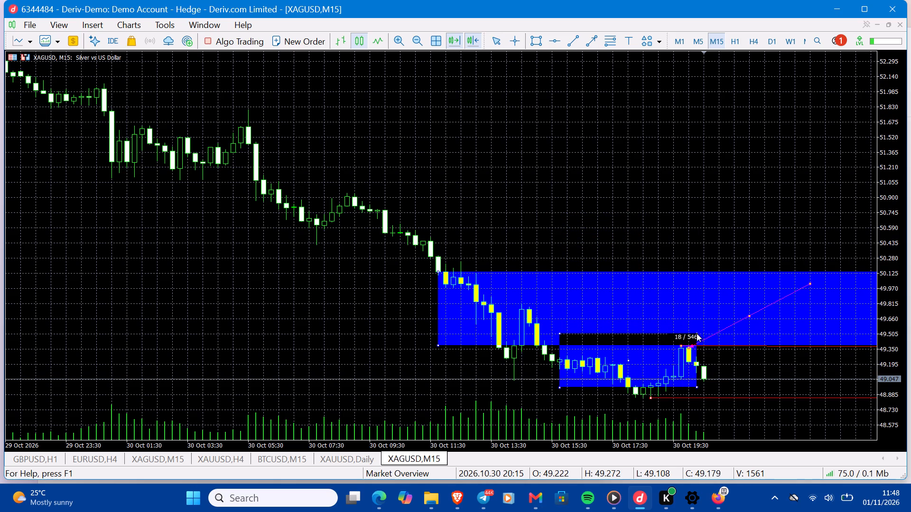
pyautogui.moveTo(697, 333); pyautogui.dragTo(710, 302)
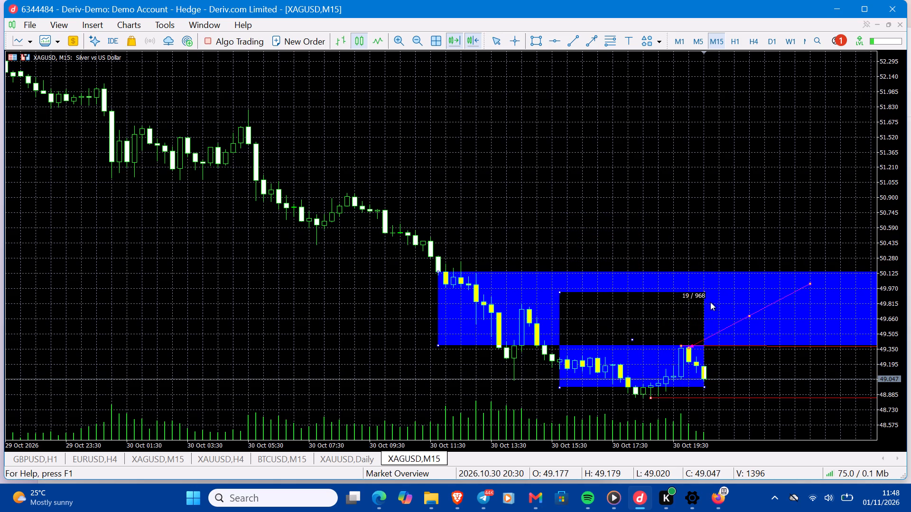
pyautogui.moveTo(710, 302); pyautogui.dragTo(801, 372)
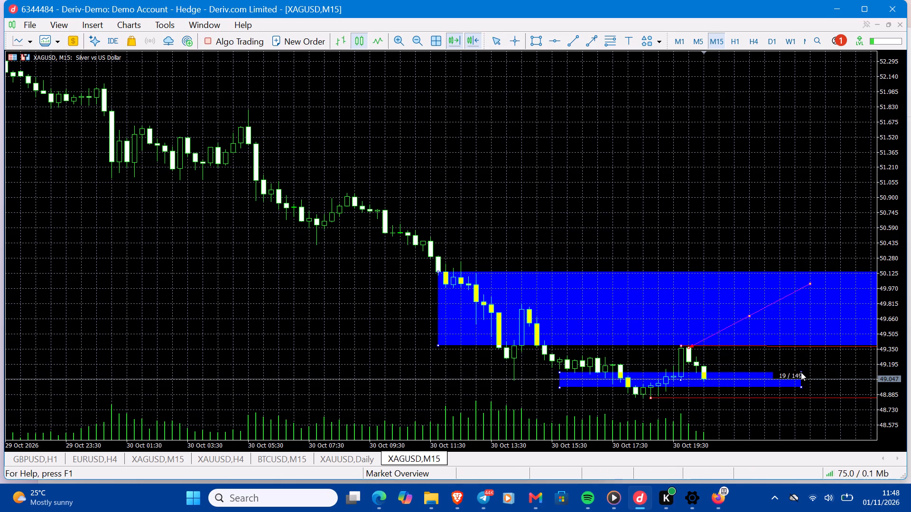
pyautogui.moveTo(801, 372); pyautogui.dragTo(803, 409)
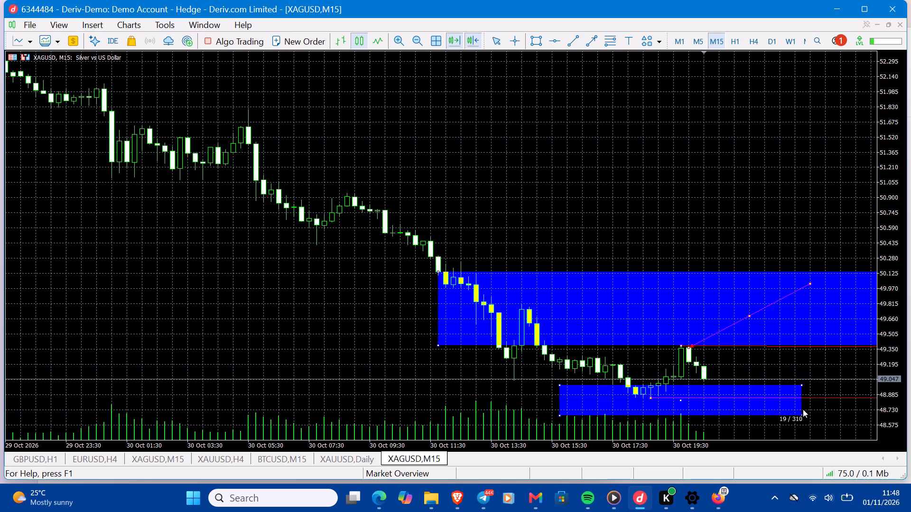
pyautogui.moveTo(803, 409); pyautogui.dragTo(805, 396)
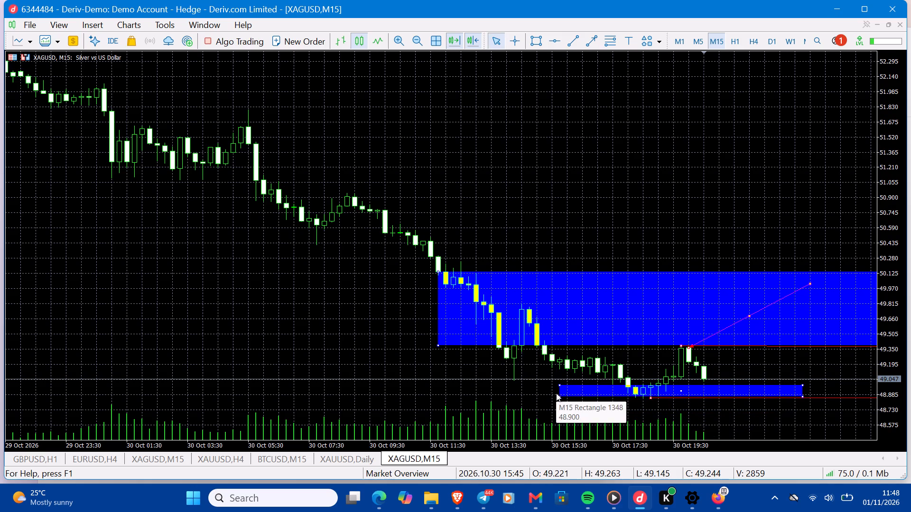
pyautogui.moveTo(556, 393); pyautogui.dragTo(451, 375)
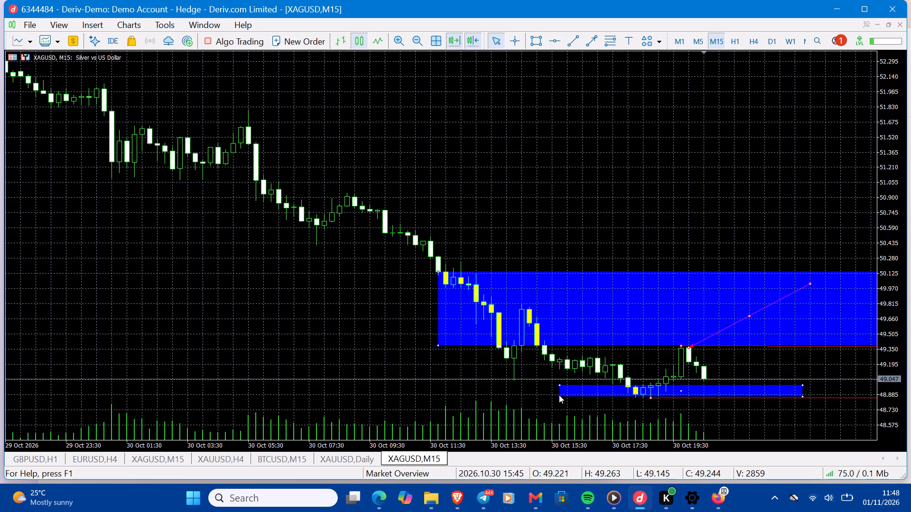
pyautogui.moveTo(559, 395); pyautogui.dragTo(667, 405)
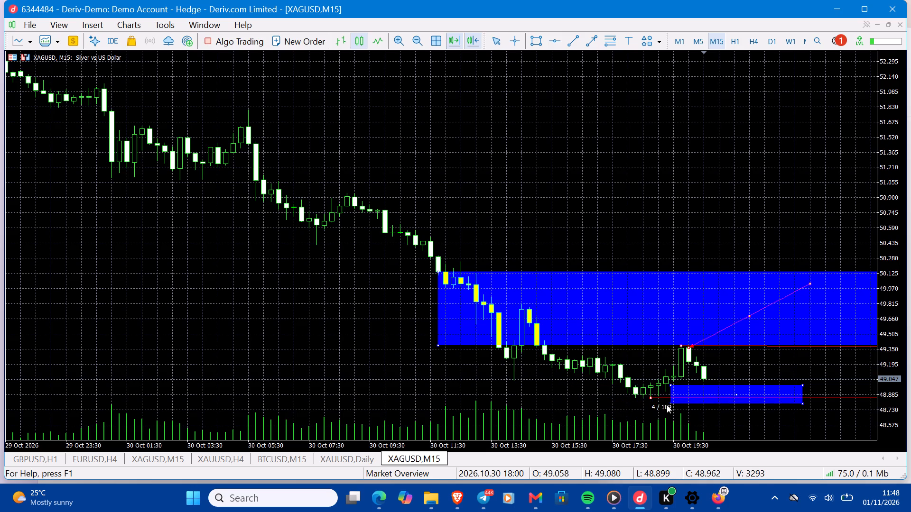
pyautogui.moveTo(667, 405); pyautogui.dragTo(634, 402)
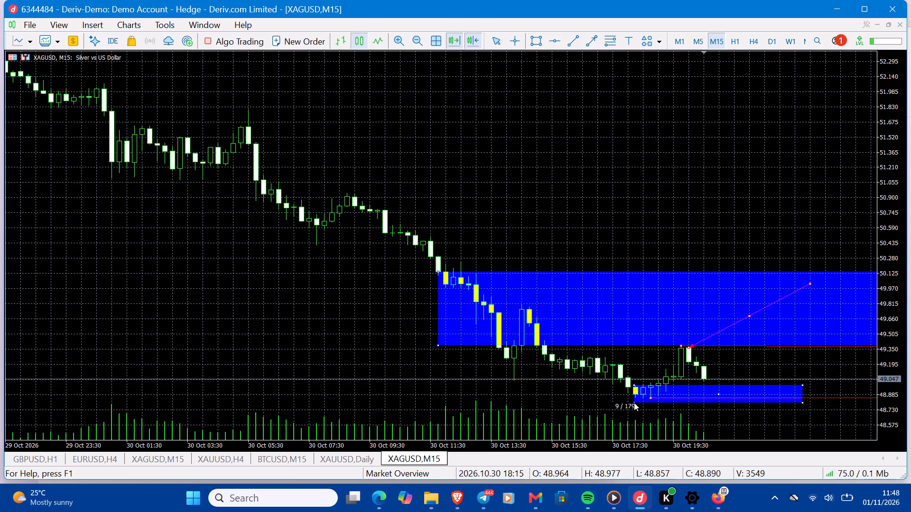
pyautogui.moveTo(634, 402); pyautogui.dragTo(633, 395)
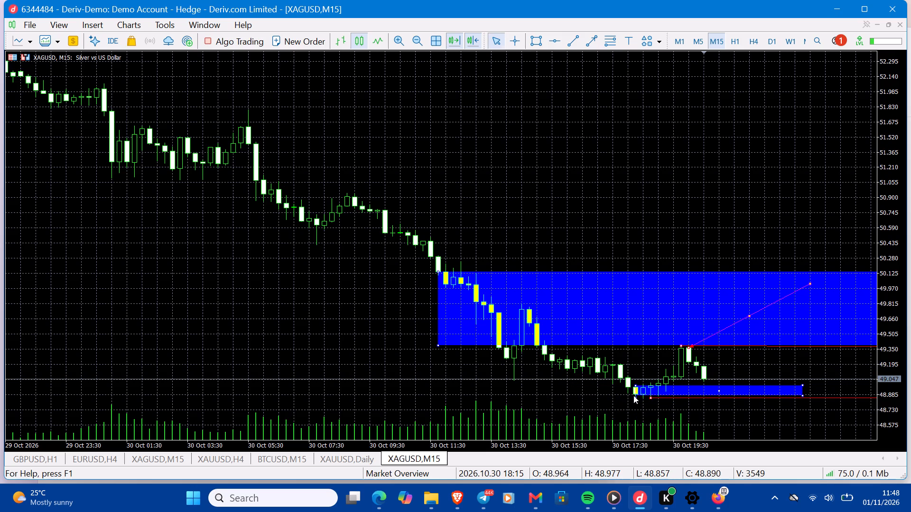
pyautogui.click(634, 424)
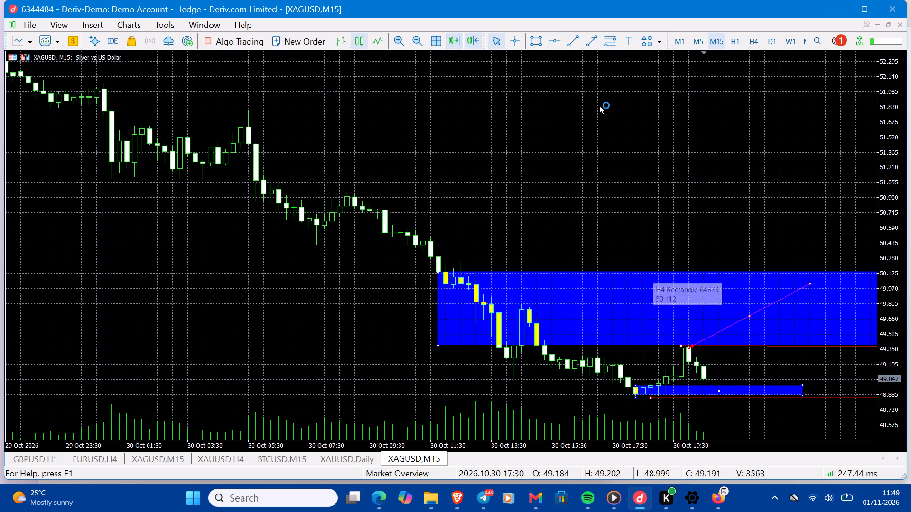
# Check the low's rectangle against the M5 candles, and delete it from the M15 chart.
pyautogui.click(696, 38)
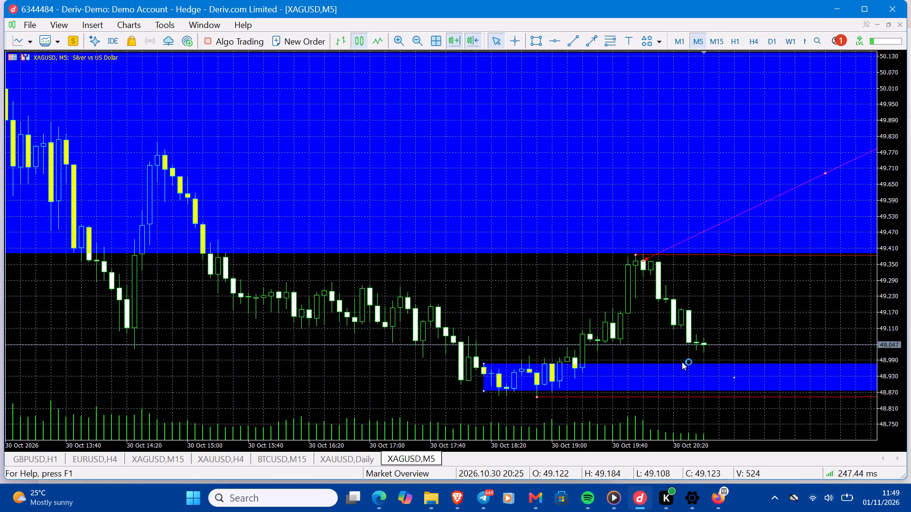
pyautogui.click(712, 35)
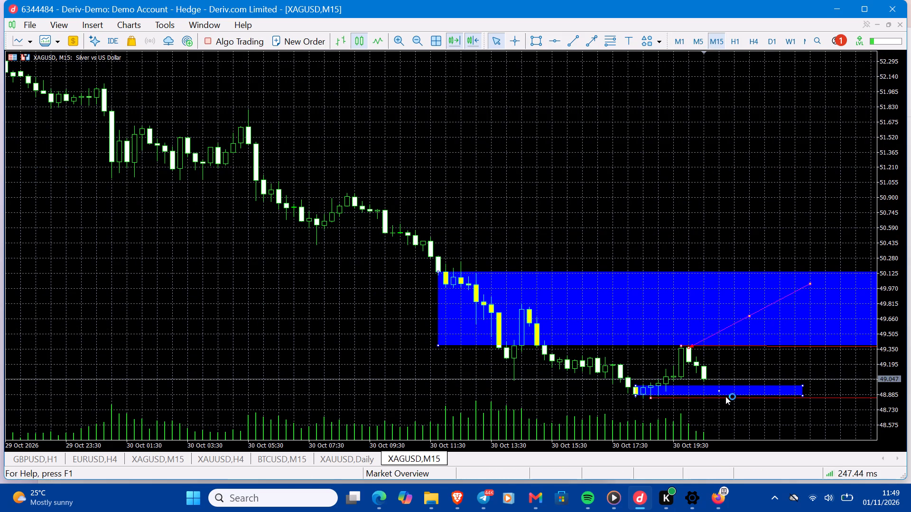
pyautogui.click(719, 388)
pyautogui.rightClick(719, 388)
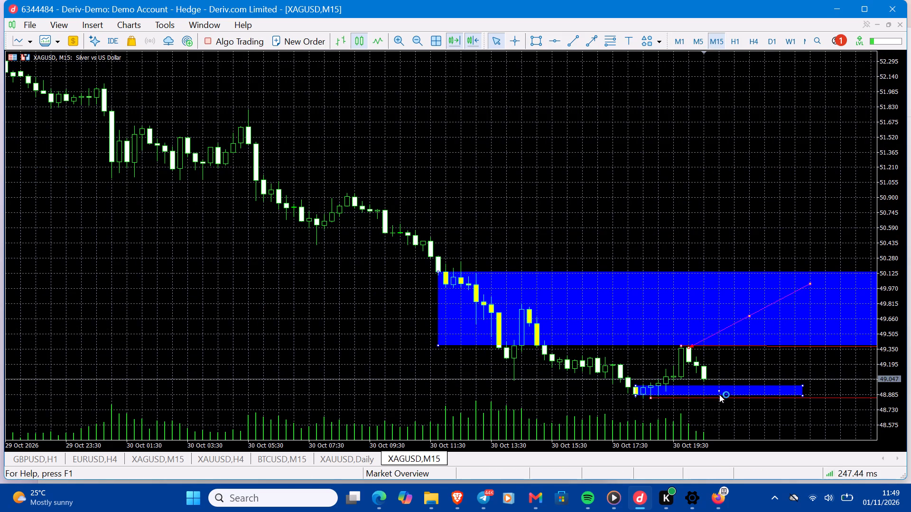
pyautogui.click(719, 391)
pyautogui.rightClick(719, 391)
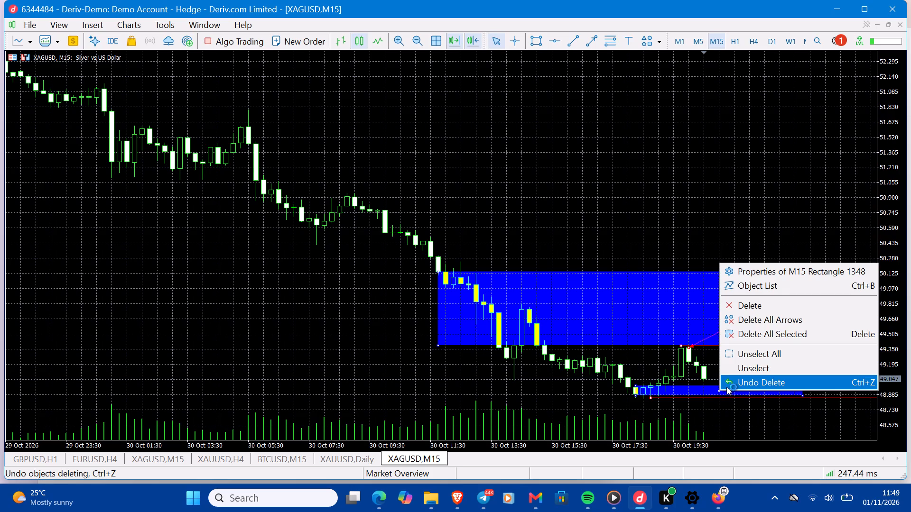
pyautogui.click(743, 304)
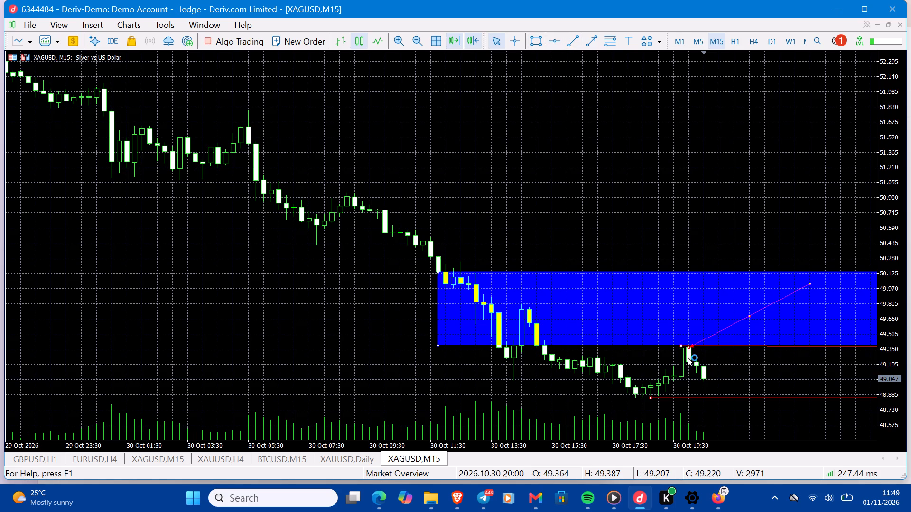
# Draw a thin M15 rectangle zone from about 49.22 down to 49.19, starting at the 30 October 20:00 candle and extending past the latest candle.
pyautogui.click(731, 39)
pyautogui.click(721, 40)
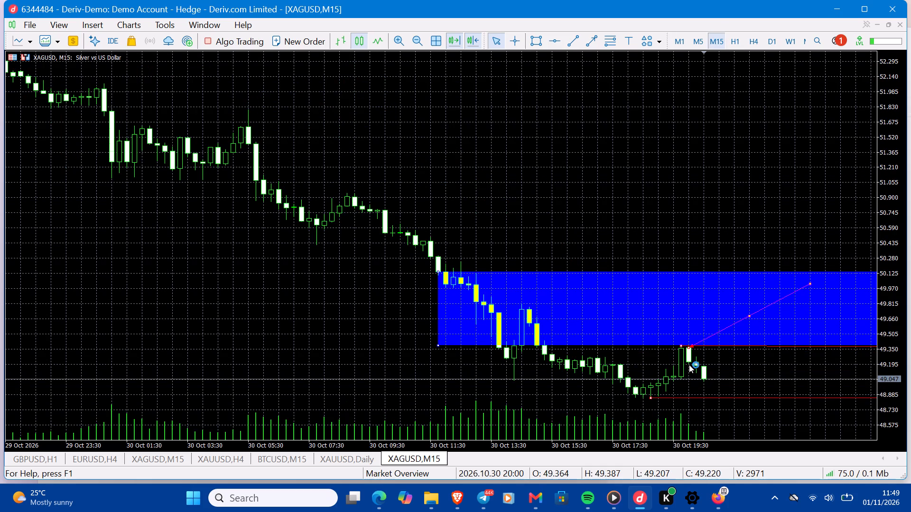
pyautogui.moveTo(688, 361); pyautogui.dragTo(584, 342)
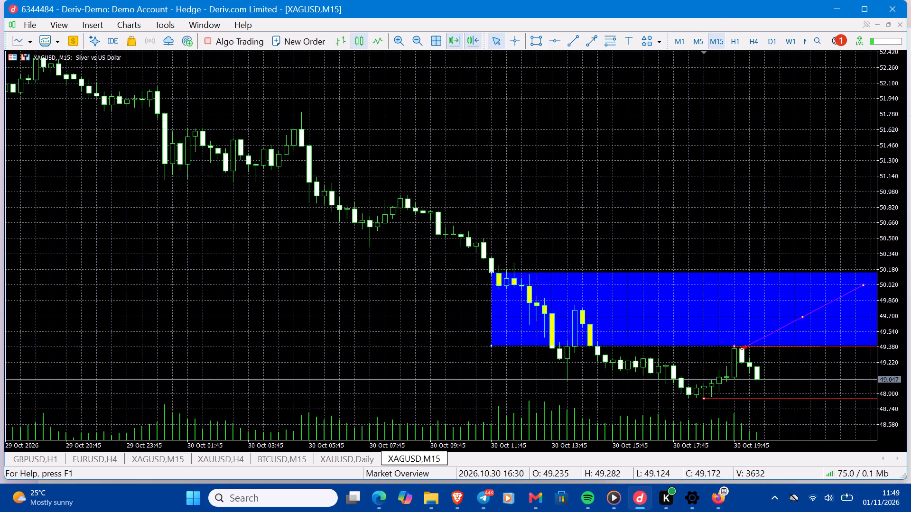
pyautogui.click(539, 44)
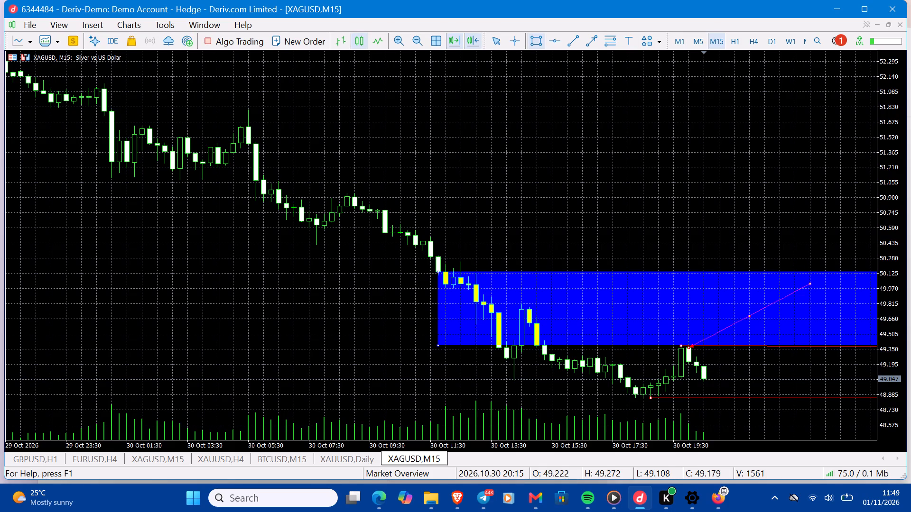
pyautogui.moveTo(688, 362); pyautogui.dragTo(688, 363)
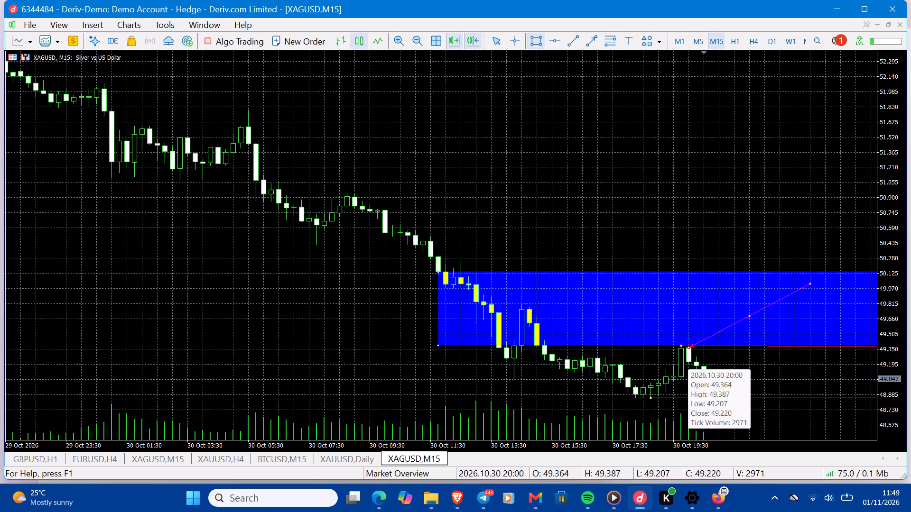
pyautogui.moveTo(688, 363); pyautogui.dragTo(751, 361)
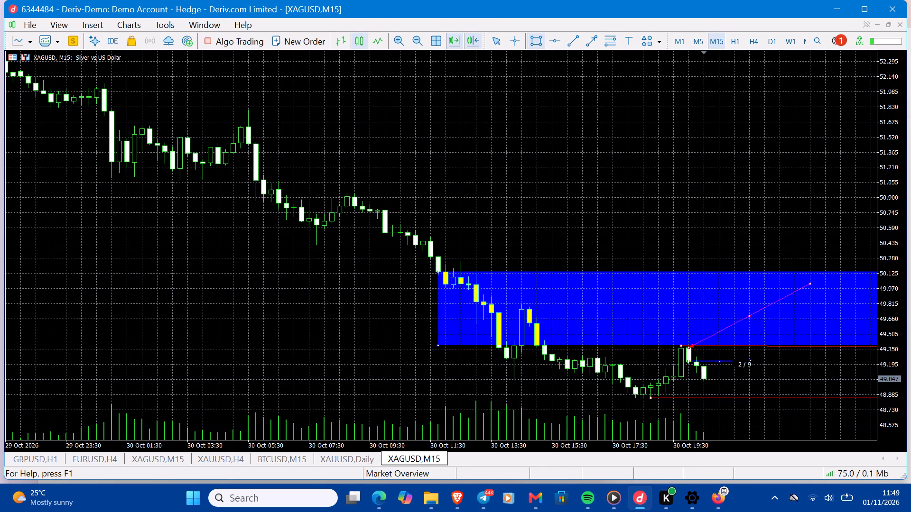
pyautogui.moveTo(751, 361); pyautogui.dragTo(761, 365)
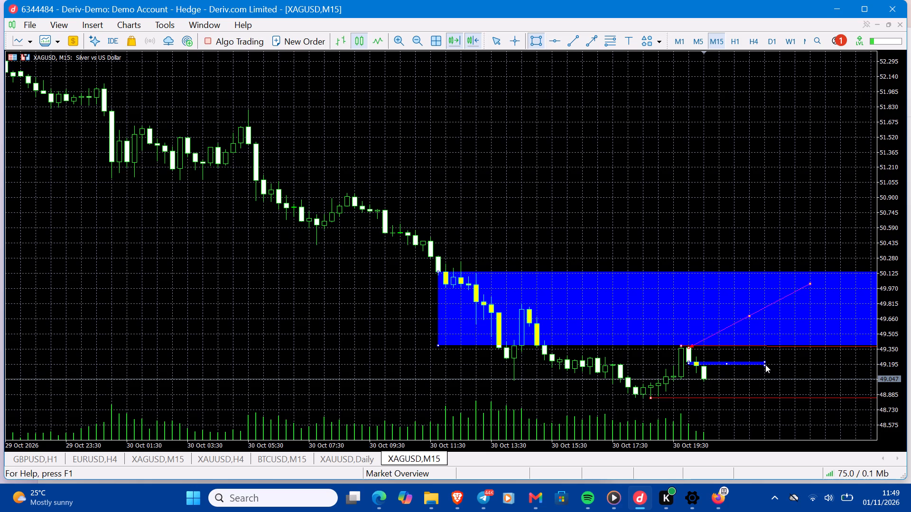
pyautogui.click(786, 368)
# Review the marked zones on the M5, M1, daily and H4 timeframes, and return to M5.
pyautogui.click(696, 41)
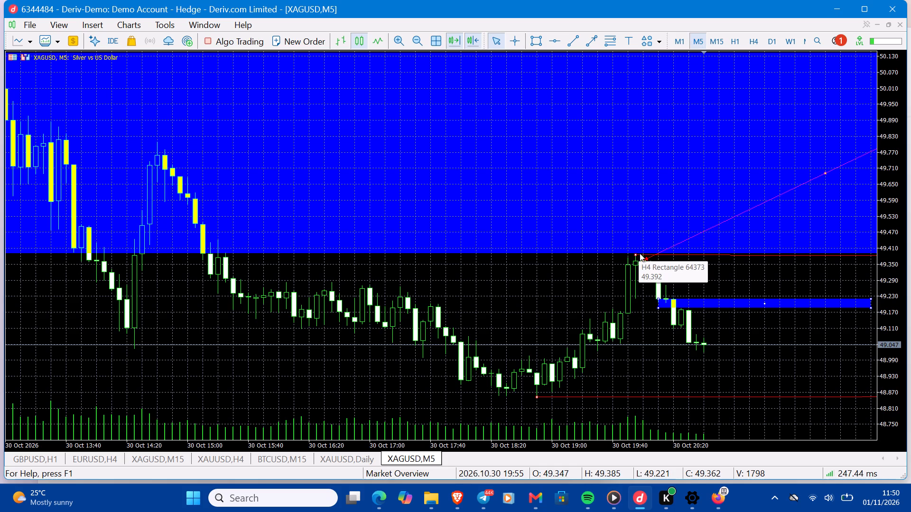
pyautogui.click(678, 39)
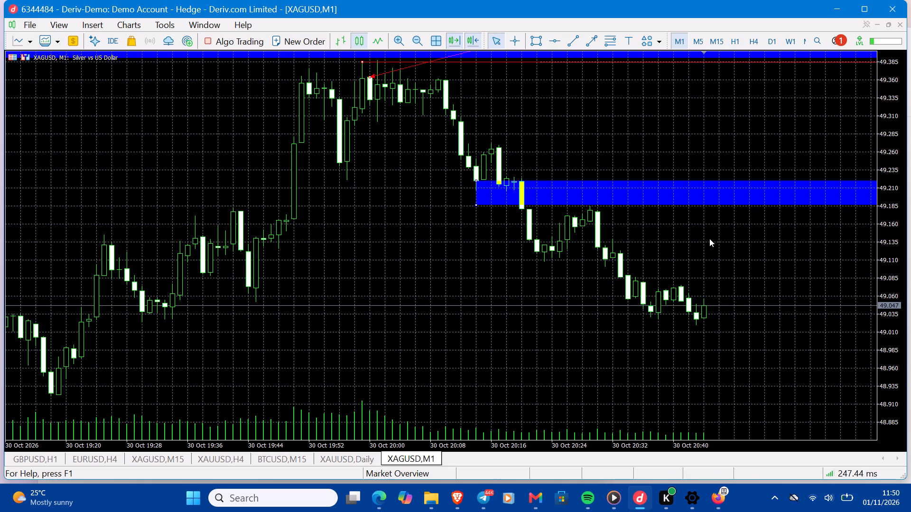
pyautogui.click(769, 38)
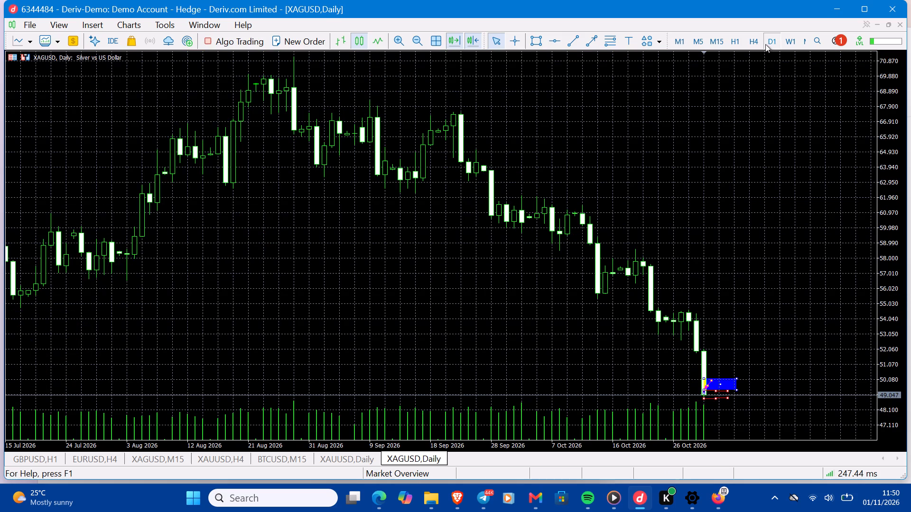
pyautogui.click(756, 48)
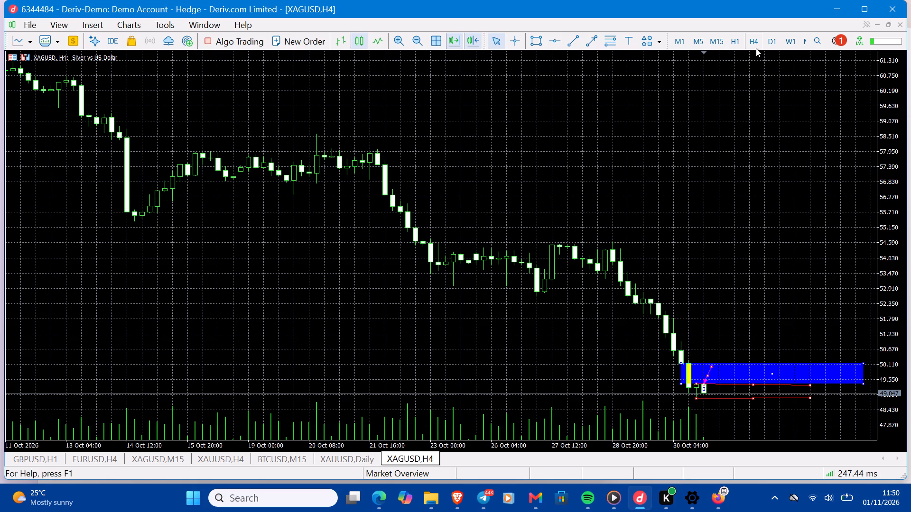
pyautogui.click(697, 42)
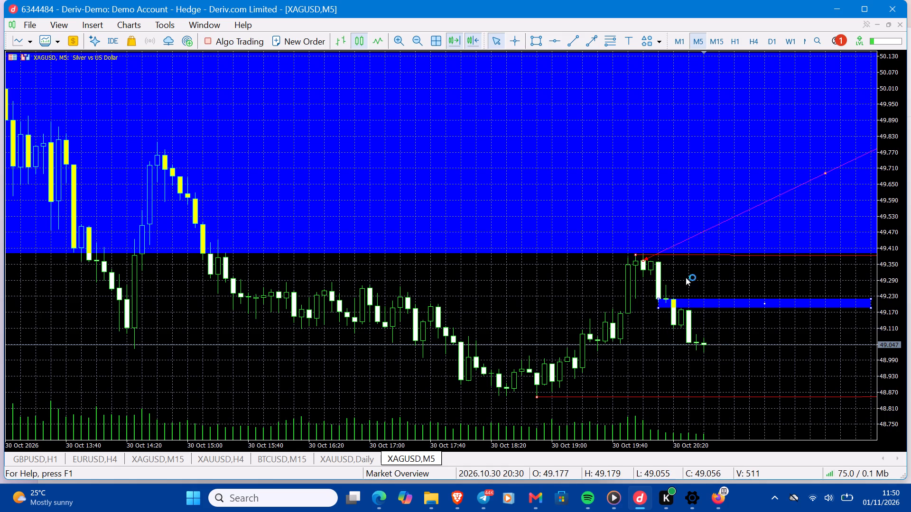
# Review the marked lines and zones on the M15 and M1 charts, looking back through the earlier M1 price history.
pyautogui.click(715, 45)
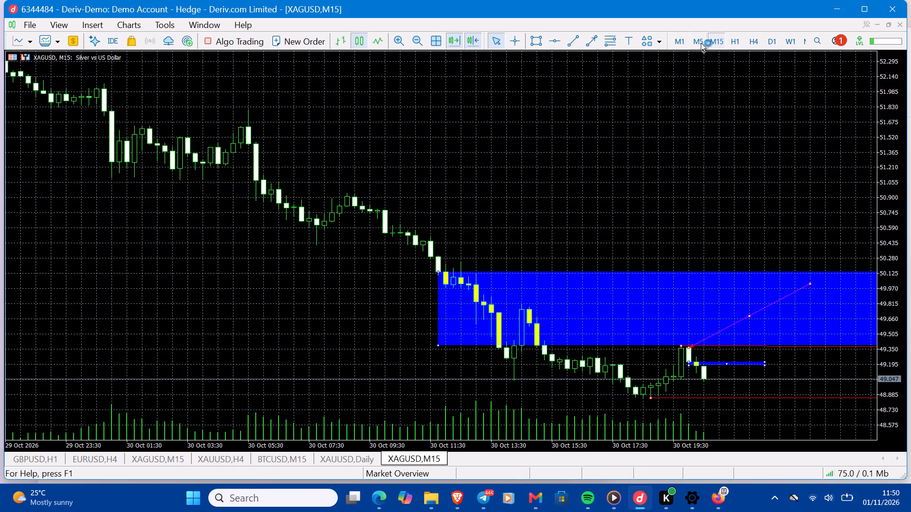
pyautogui.click(680, 45)
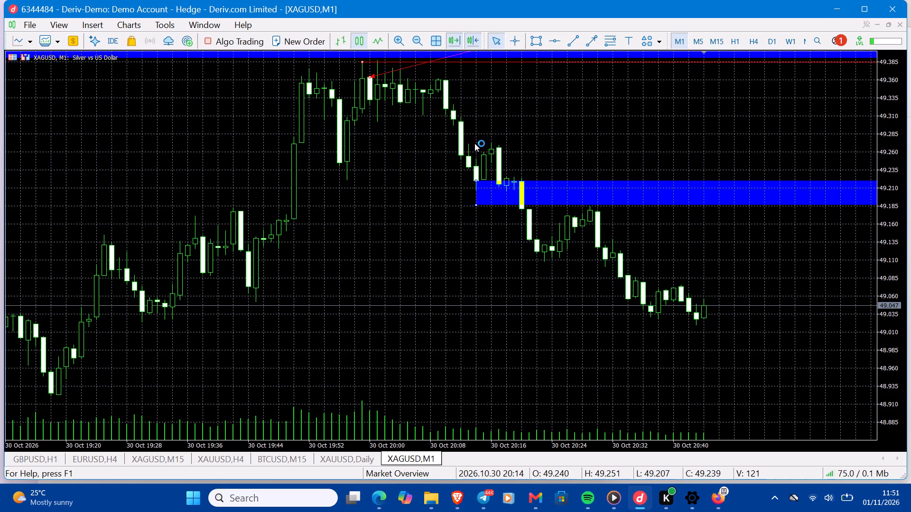
pyautogui.hscroll(-1, 538, 277)
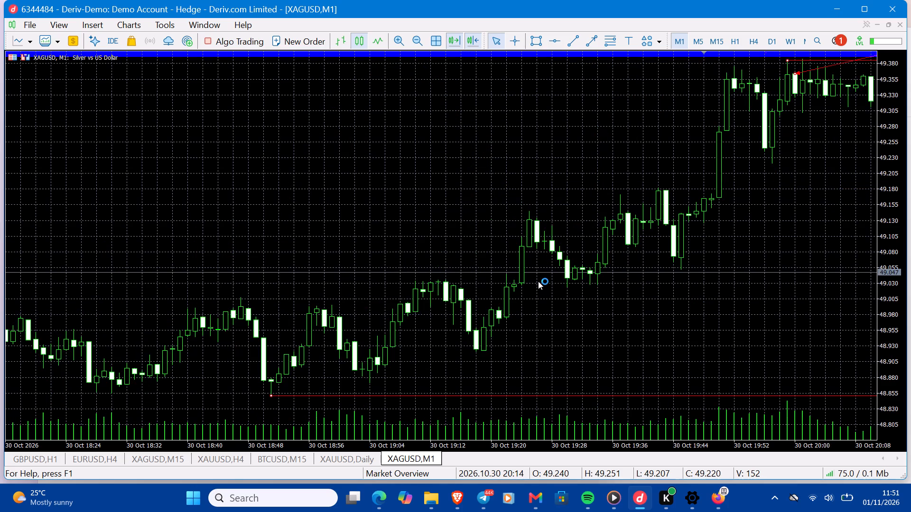
pyautogui.hscroll(-2, 538, 281)
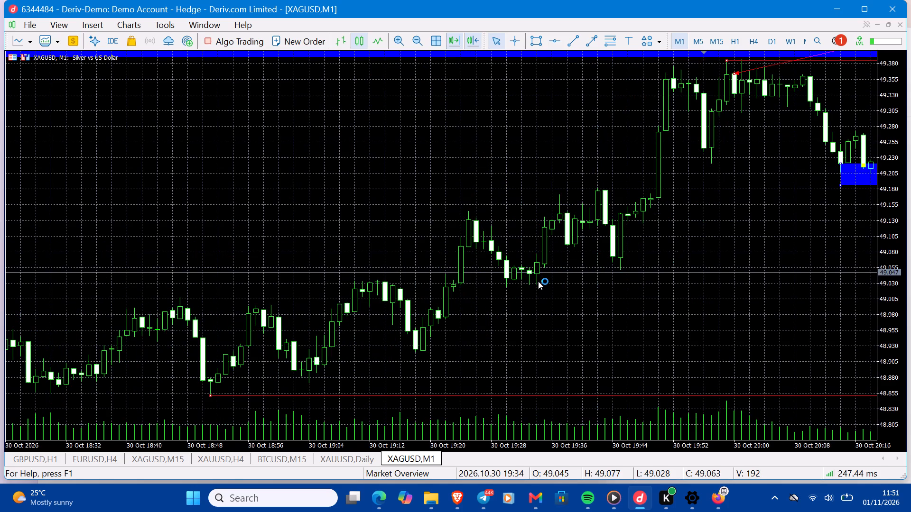
pyautogui.scroll(-1, 901, 220)
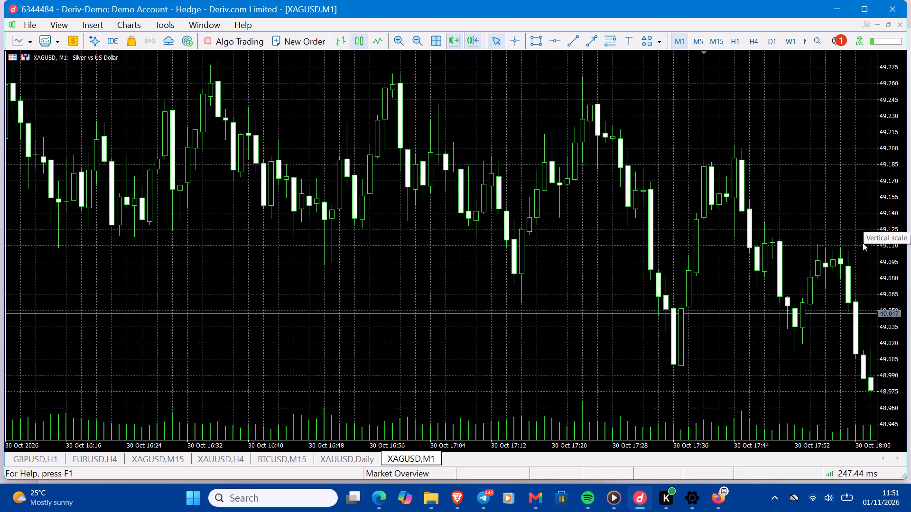
pyautogui.hscroll(-2, 901, 220)
pyautogui.hscroll(-2, 817, 261)
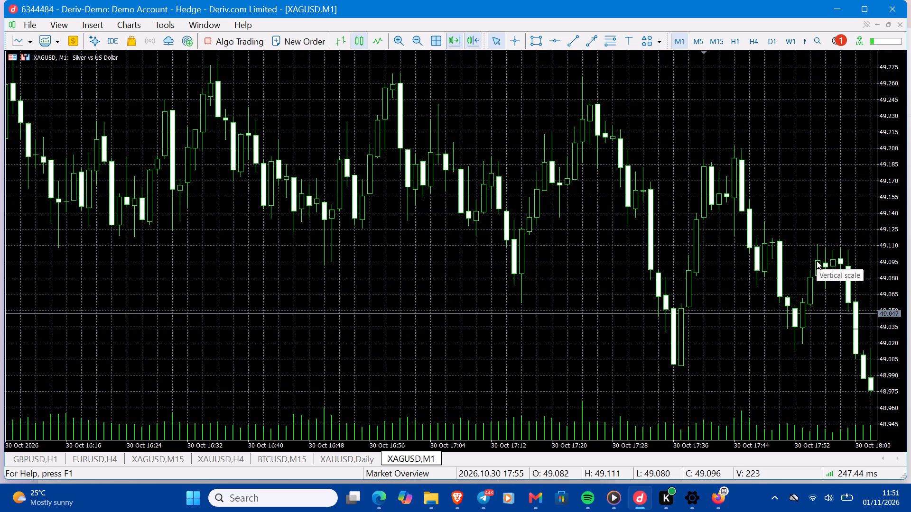
# Switch the XAGUSD chart to H4 and delete all the drawn lines, arrow and rectangle zones.
pyautogui.click(762, 41)
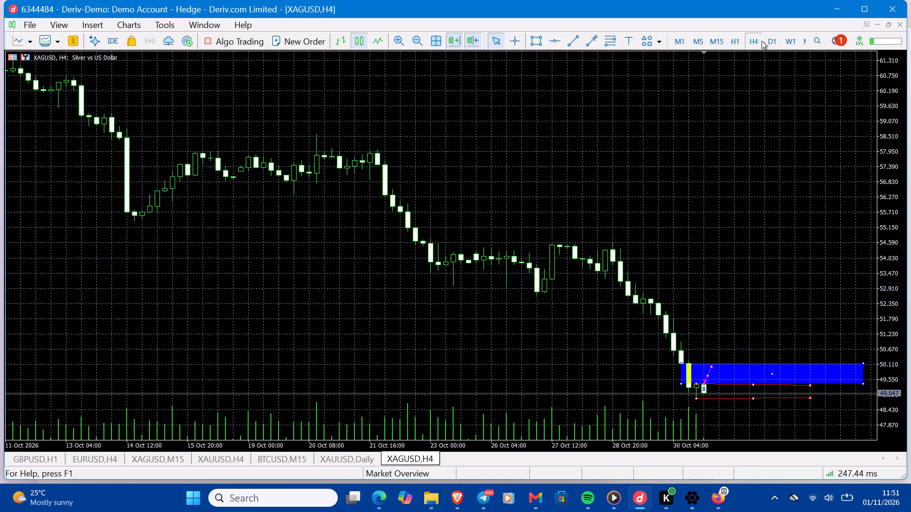
pyautogui.rightClick(710, 377)
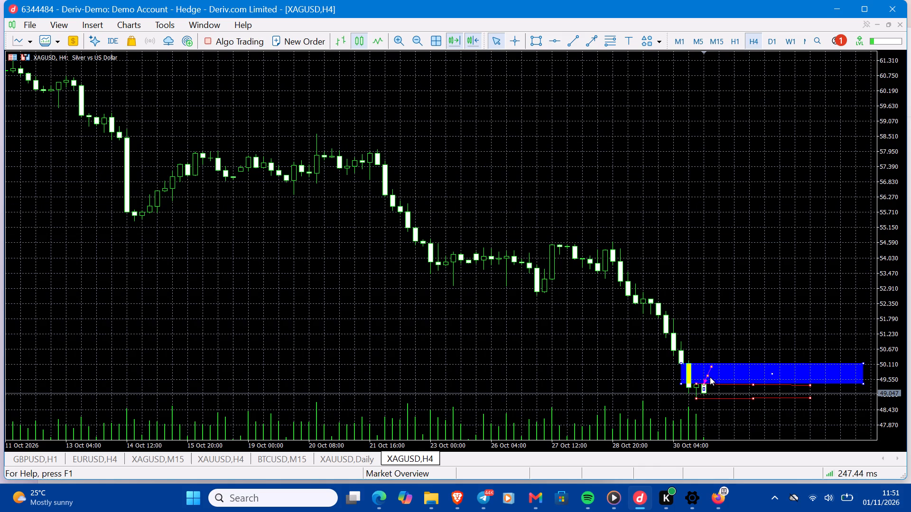
pyautogui.click(739, 324)
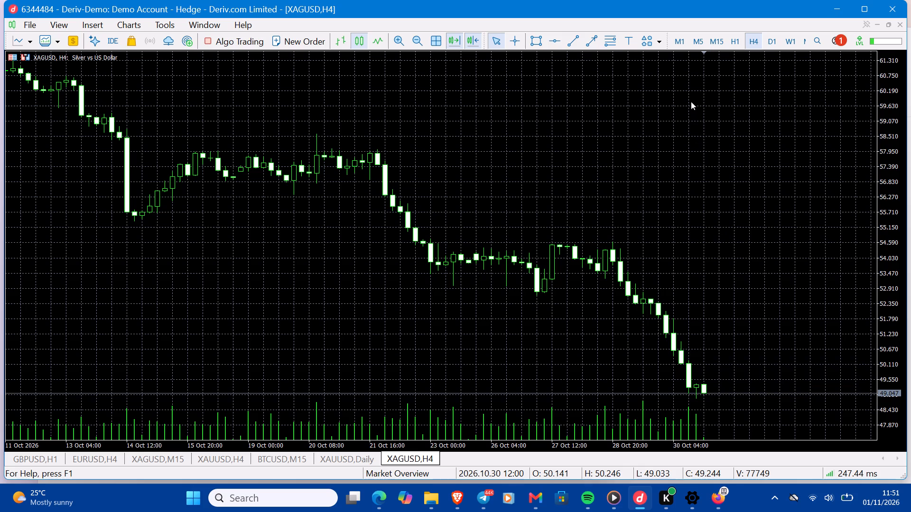
# Draw an H4 arrowed line from about 48.4 in the area after the latest candle up to about 49.2 at the 30 October 16:00 candle.
pyautogui.click(590, 40)
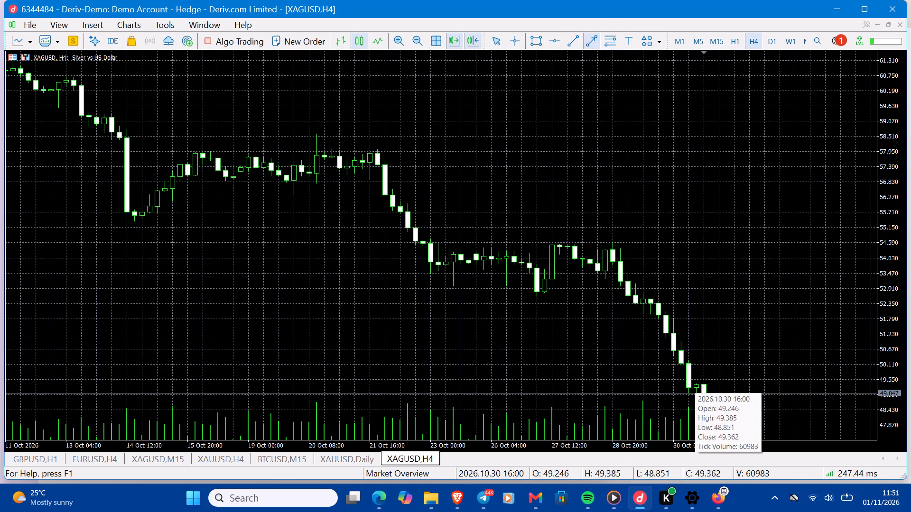
pyautogui.moveTo(717, 411); pyautogui.dragTo(720, 416)
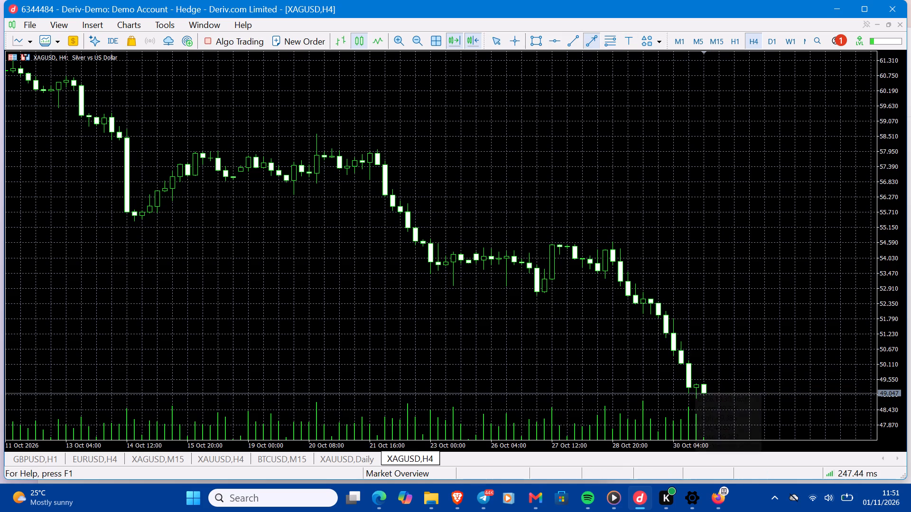
pyautogui.moveTo(720, 416); pyautogui.dragTo(697, 390)
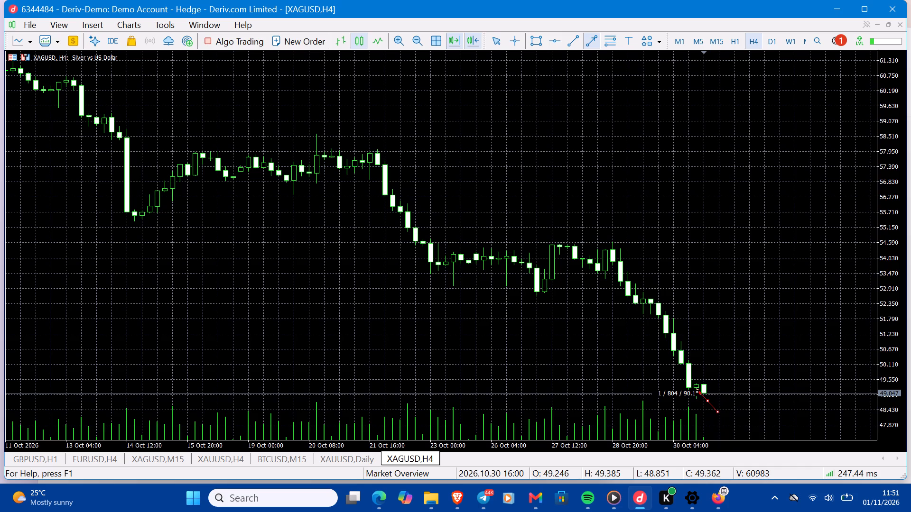
pyautogui.moveTo(697, 390); pyautogui.dragTo(699, 387)
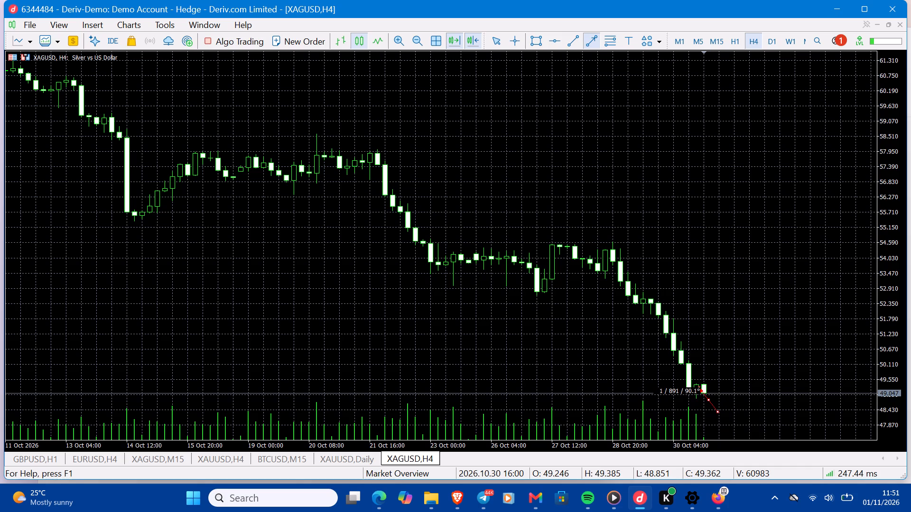
pyautogui.moveTo(699, 387); pyautogui.dragTo(695, 389)
pyautogui.click(695, 389)
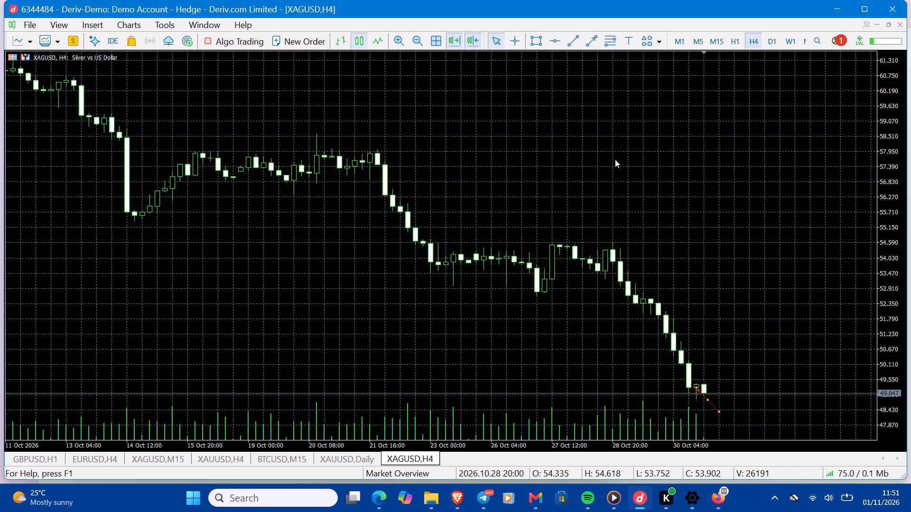
# Draw two level trendlines from the 30 October 12:00 H4 candle, at about 50.14 and at its low near 49.03, extending past the latest candle.
pyautogui.click(572, 49)
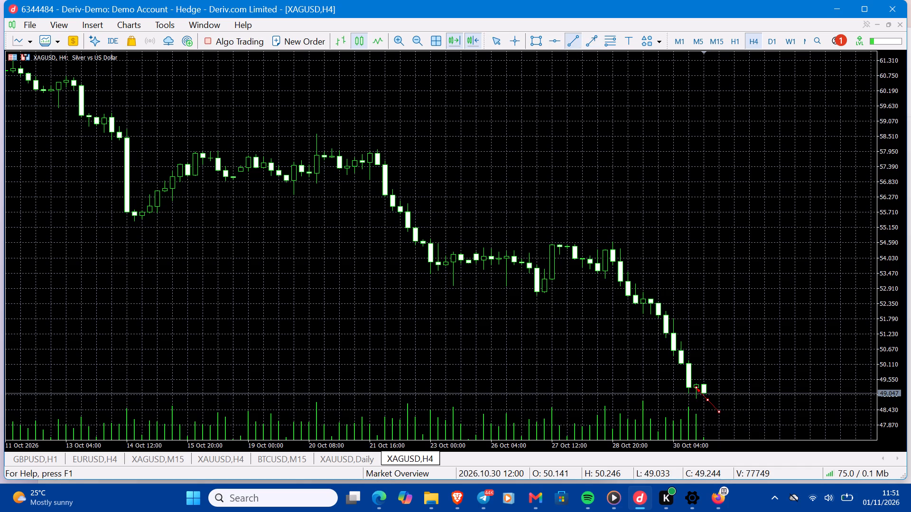
pyautogui.moveTo(689, 363); pyautogui.dragTo(731, 361)
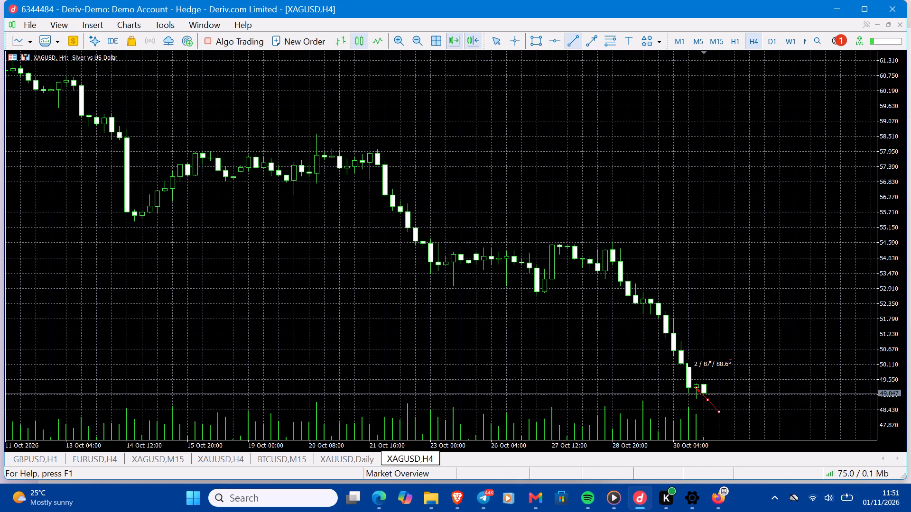
pyautogui.moveTo(731, 361); pyautogui.dragTo(751, 366)
pyautogui.click(573, 37)
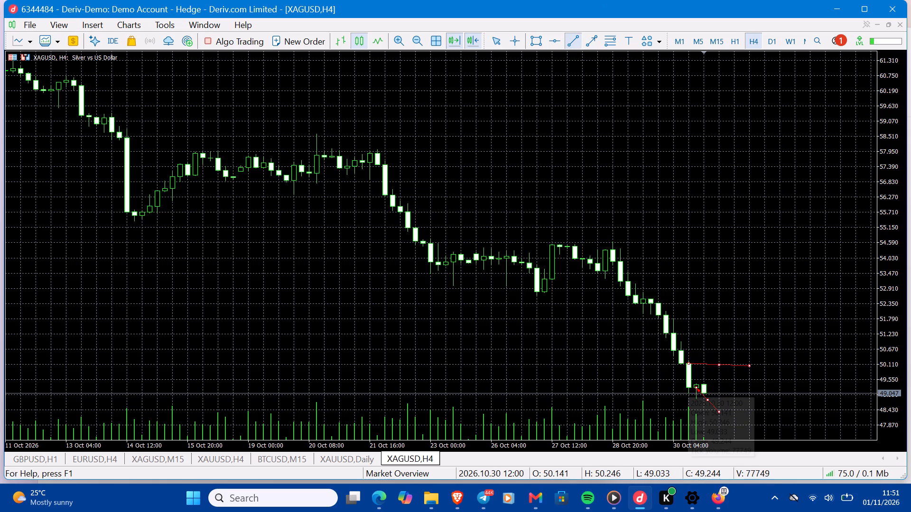
pyautogui.moveTo(688, 394); pyautogui.dragTo(688, 391)
pyautogui.moveTo(688, 391); pyautogui.dragTo(776, 398)
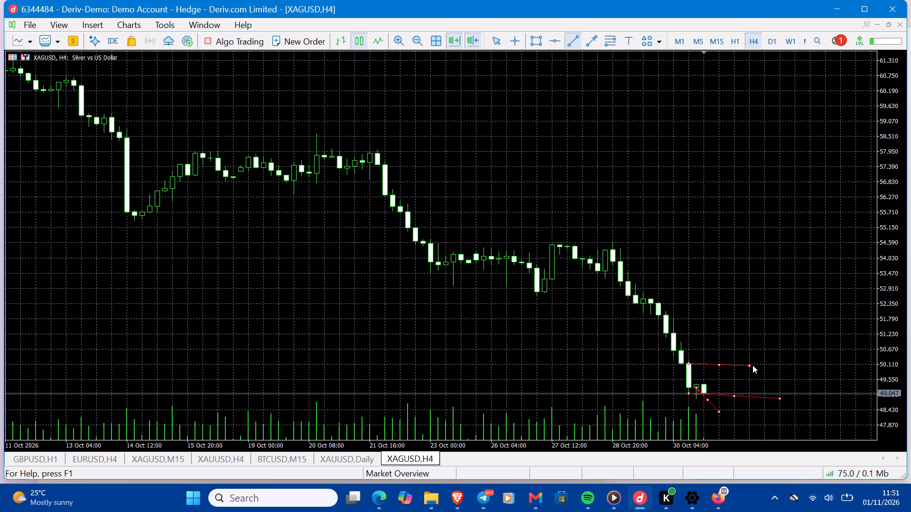
pyautogui.moveTo(748, 364); pyautogui.dragTo(754, 362)
pyautogui.click(779, 396)
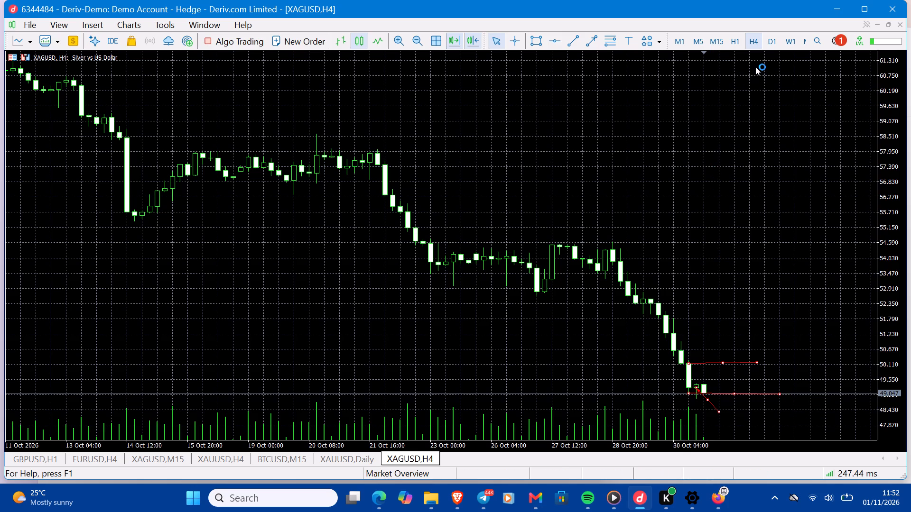
# On H1, draw a rectangle zone from about 49.95 down to 49.82, starting at the 30 October 12:00 candle and extending past the latest candle.
pyautogui.click(772, 46)
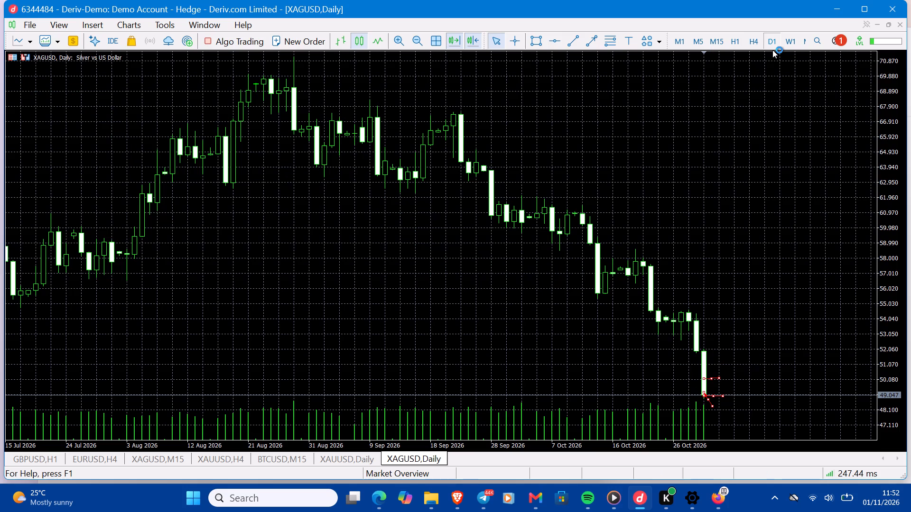
pyautogui.click(787, 43)
pyautogui.click(772, 45)
pyautogui.click(757, 47)
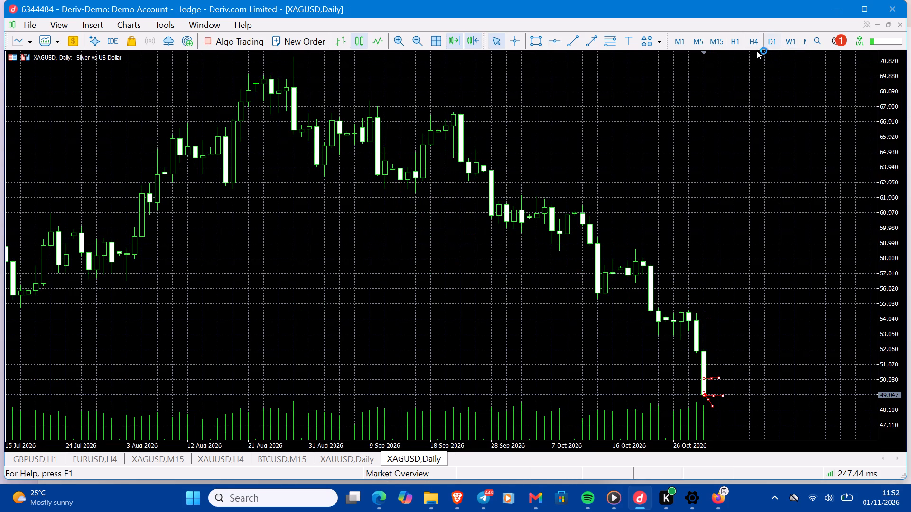
pyautogui.click(737, 45)
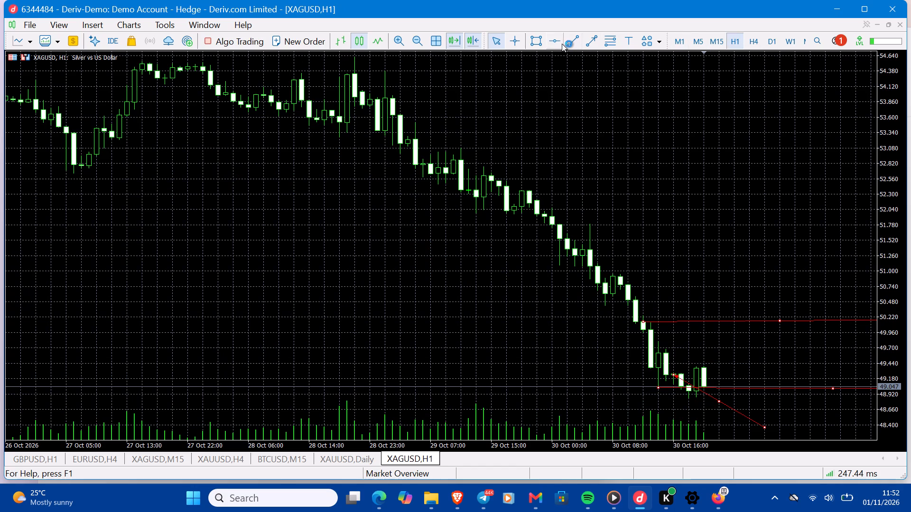
pyautogui.click(536, 43)
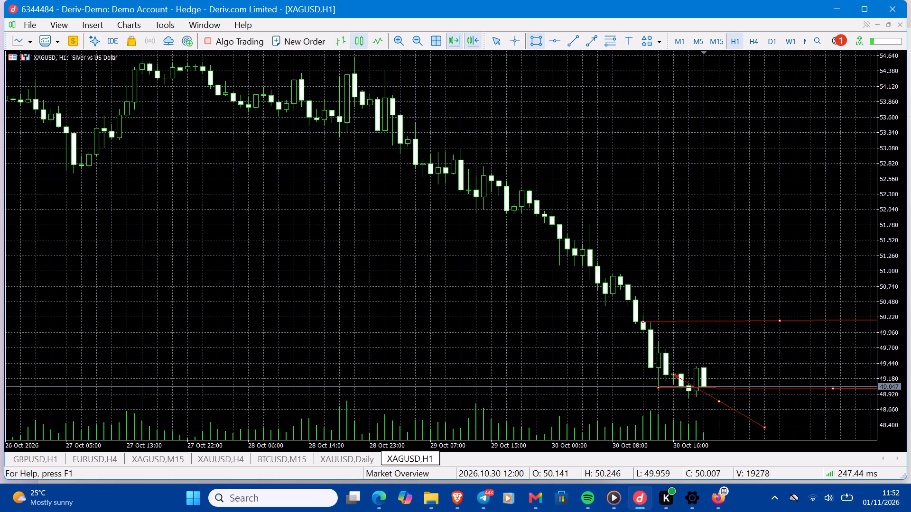
pyautogui.moveTo(641, 333); pyautogui.dragTo(683, 431)
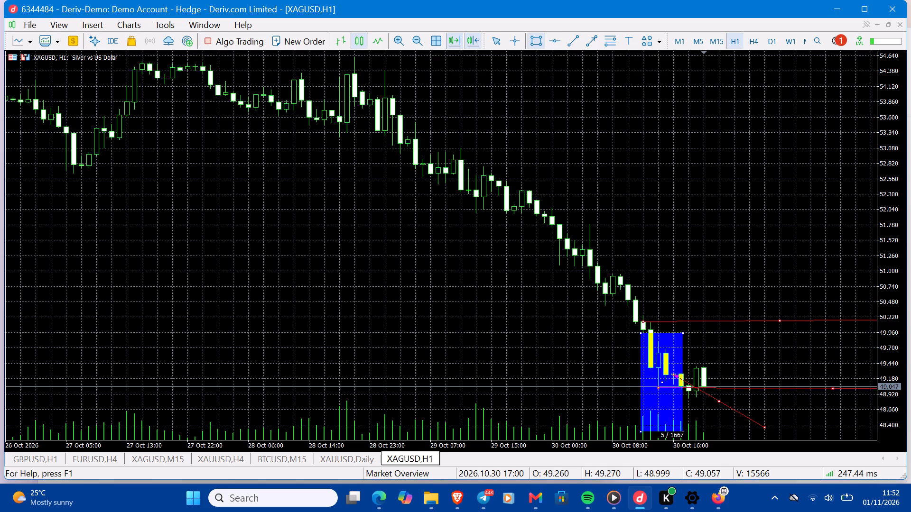
pyautogui.moveTo(683, 431); pyautogui.dragTo(706, 344)
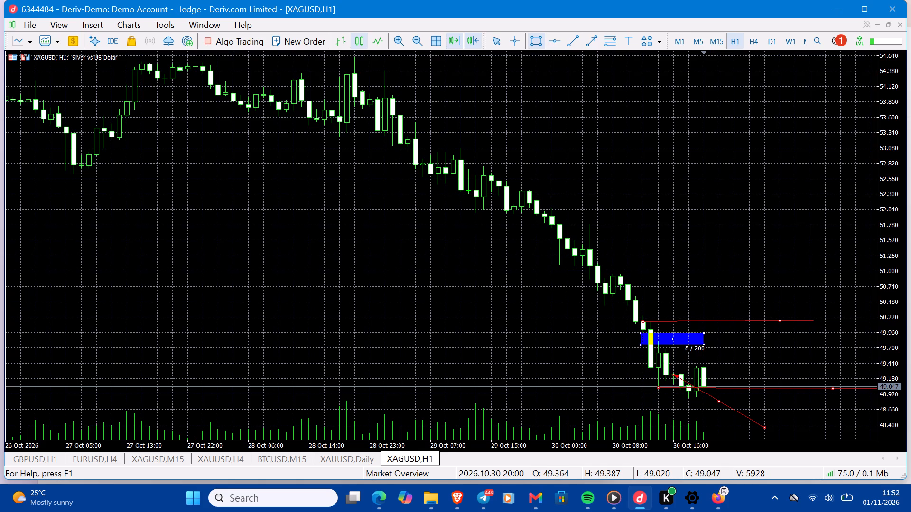
pyautogui.moveTo(706, 344); pyautogui.dragTo(731, 346)
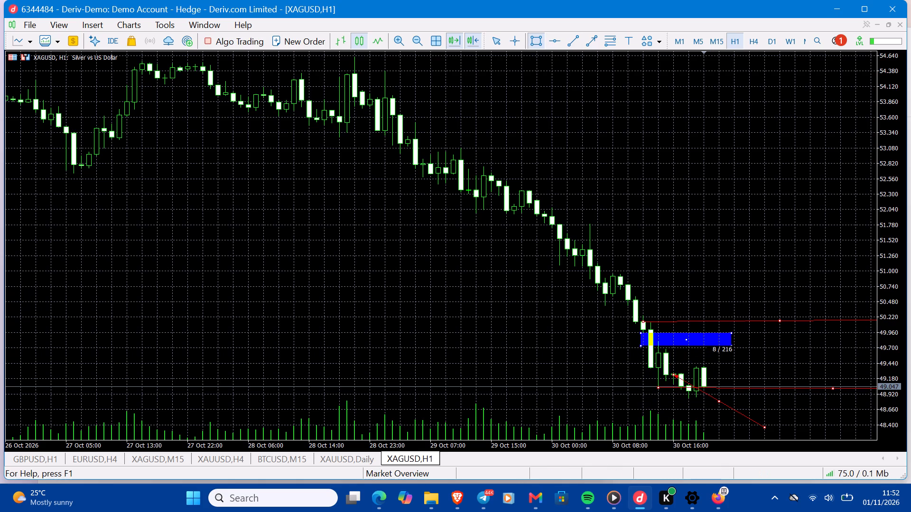
pyautogui.moveTo(731, 346); pyautogui.dragTo(788, 341)
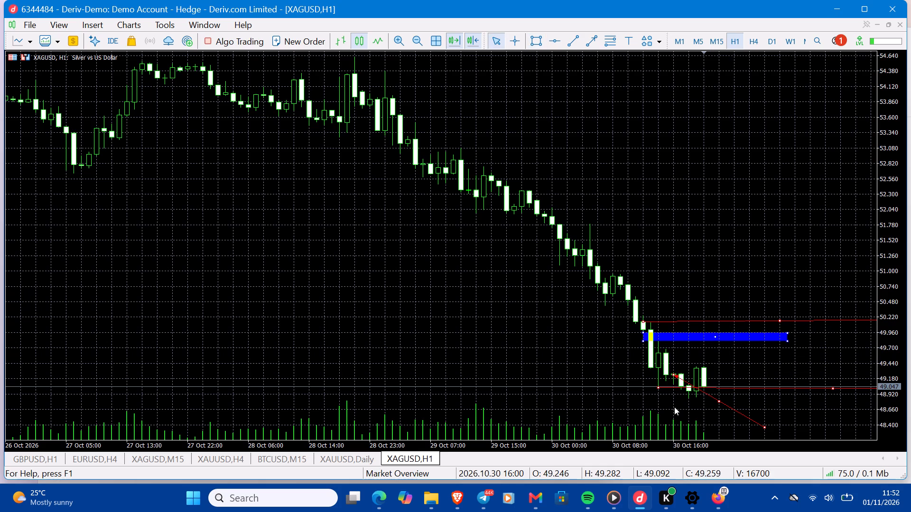
# On M15, draw a rectangle zone from about 49.37 down to 49.26, starting at the 30 October 14:00 candle and extending past the latest candle.
pyautogui.click(716, 40)
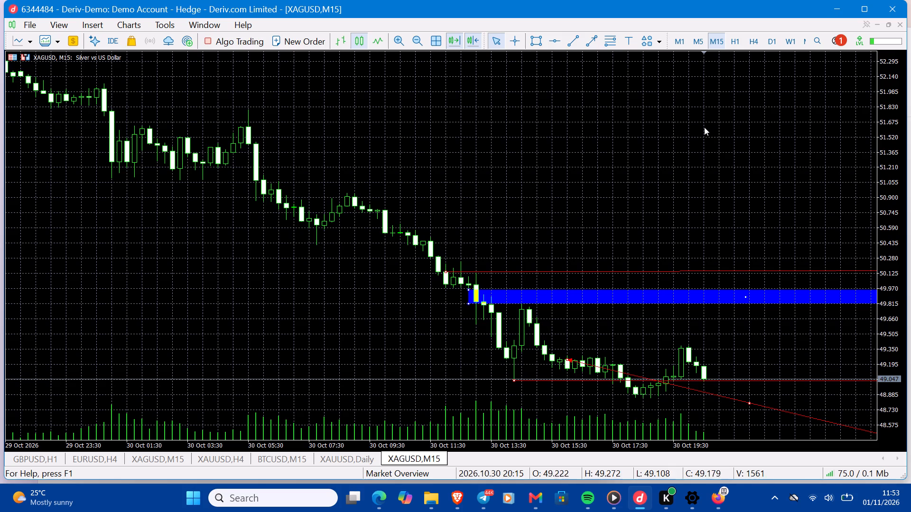
pyautogui.click(538, 40)
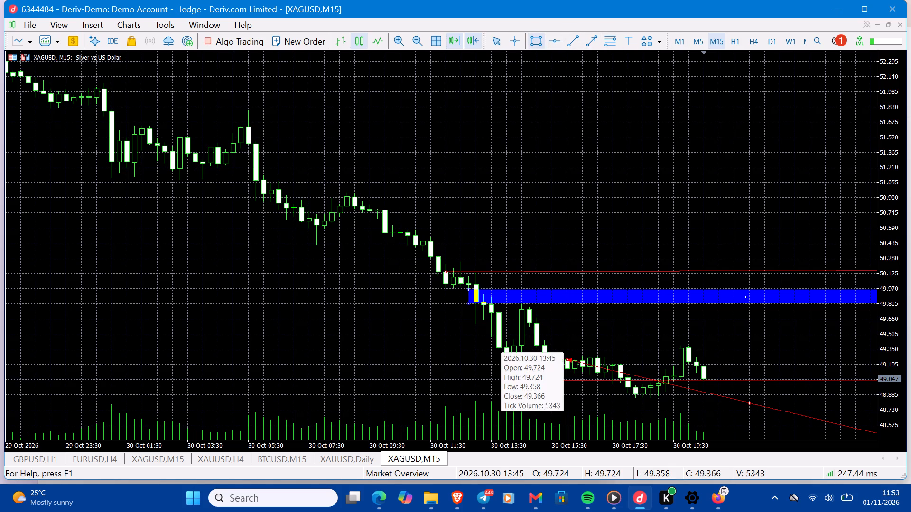
pyautogui.moveTo(501, 346); pyautogui.dragTo(578, 356)
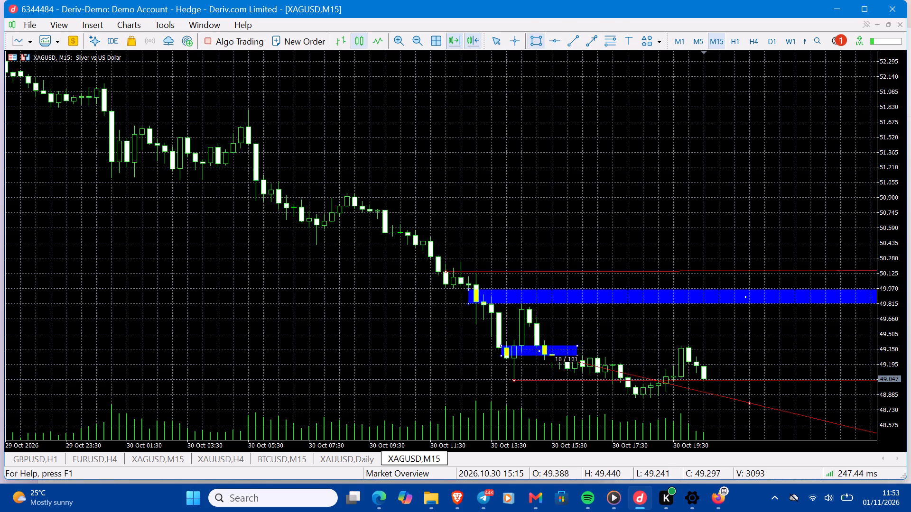
pyautogui.moveTo(578, 356); pyautogui.dragTo(765, 351)
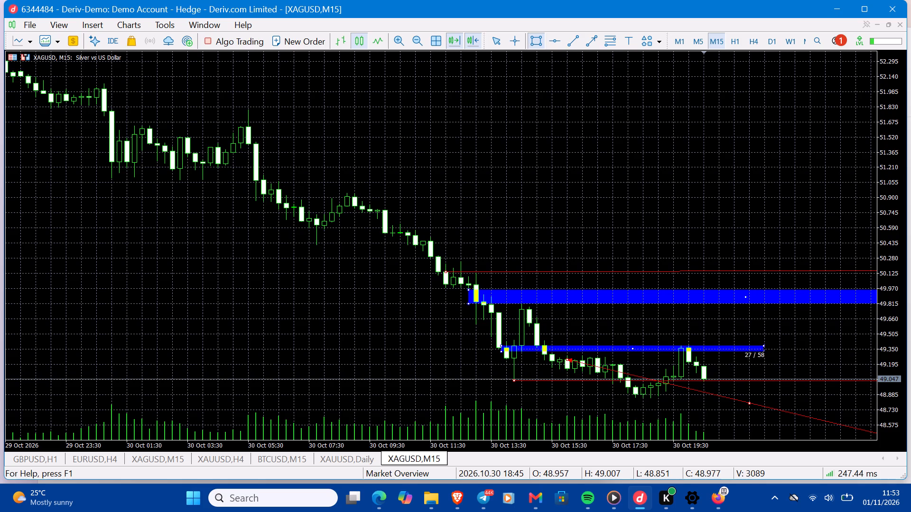
pyautogui.moveTo(765, 351); pyautogui.dragTo(834, 351)
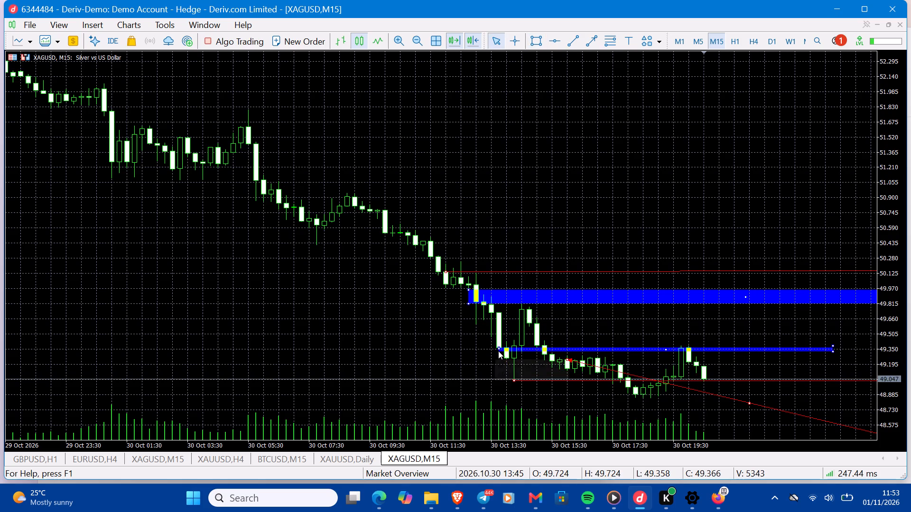
pyautogui.moveTo(498, 351); pyautogui.dragTo(502, 359)
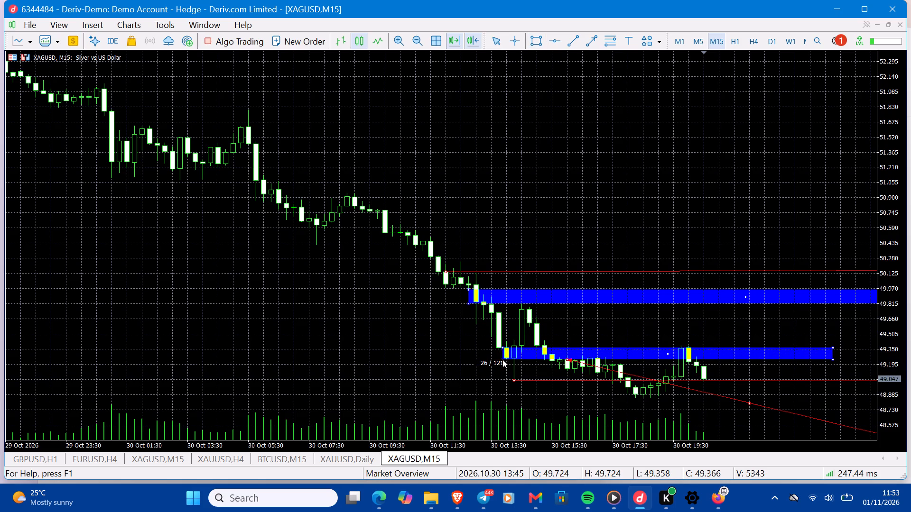
pyautogui.moveTo(502, 359); pyautogui.dragTo(504, 358)
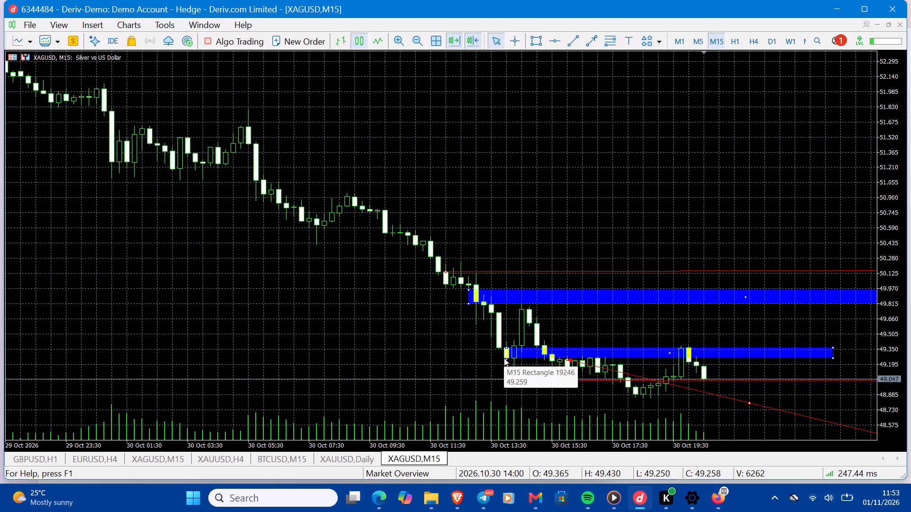
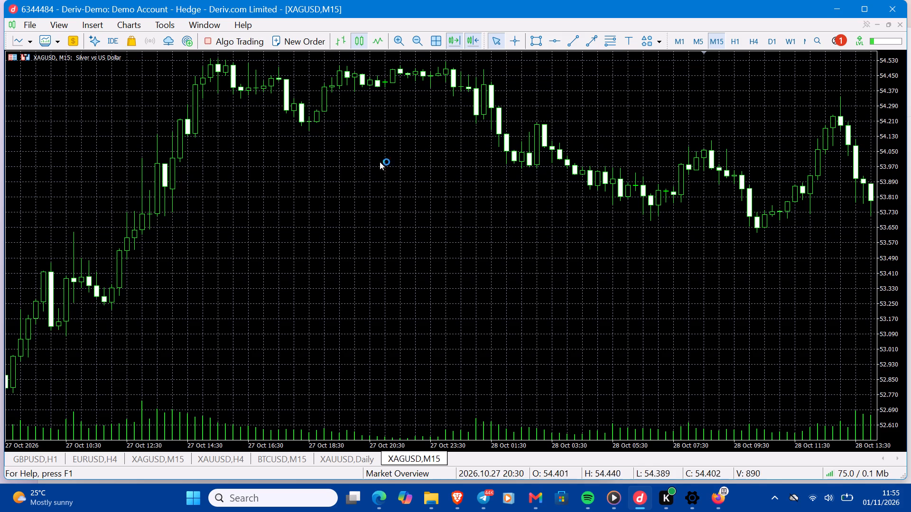
# Examine the XAGUSD markings around the latest candles on the M15, H4, H1, Daily and M5 timeframes, finishing on M15.
pyautogui.hscroll(-1, 576, 214)
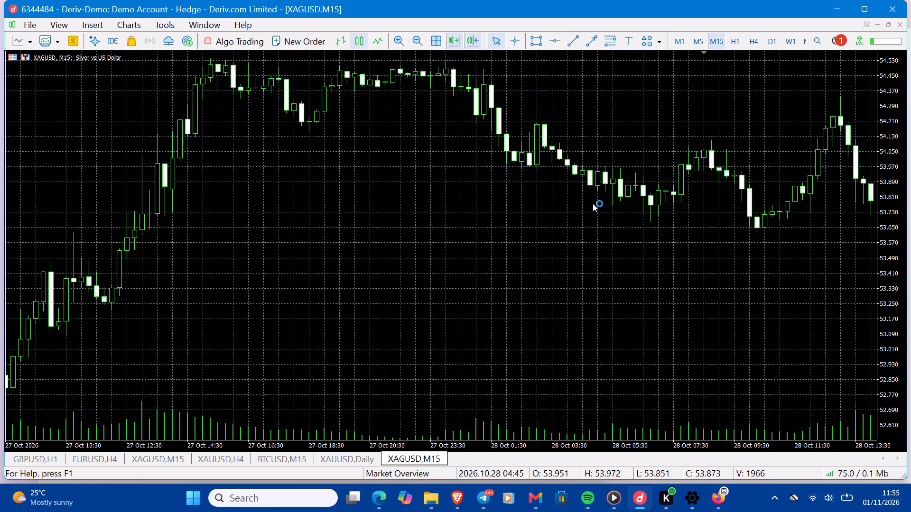
pyautogui.click(453, 41)
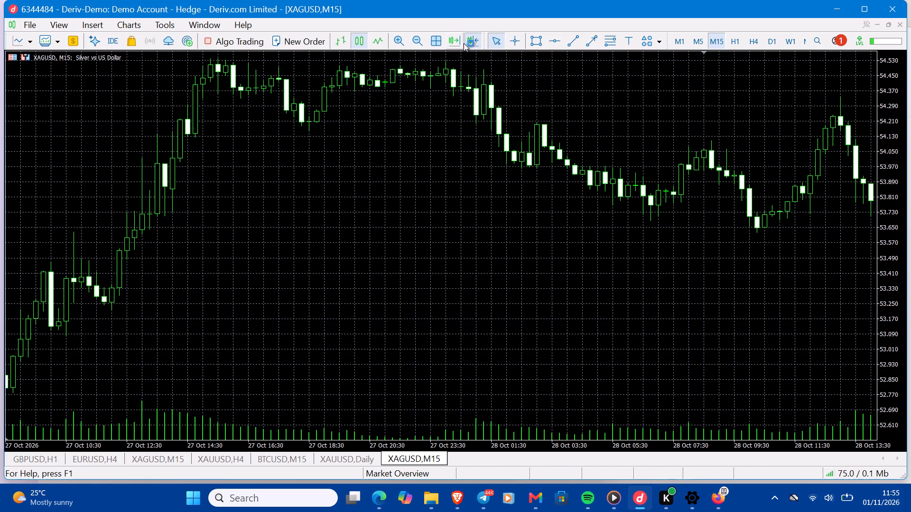
pyautogui.click(471, 41)
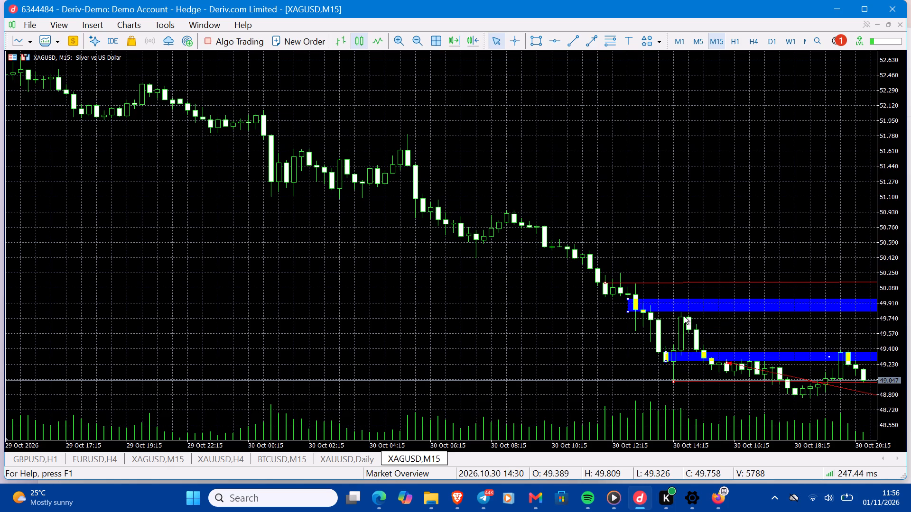
pyautogui.click(751, 49)
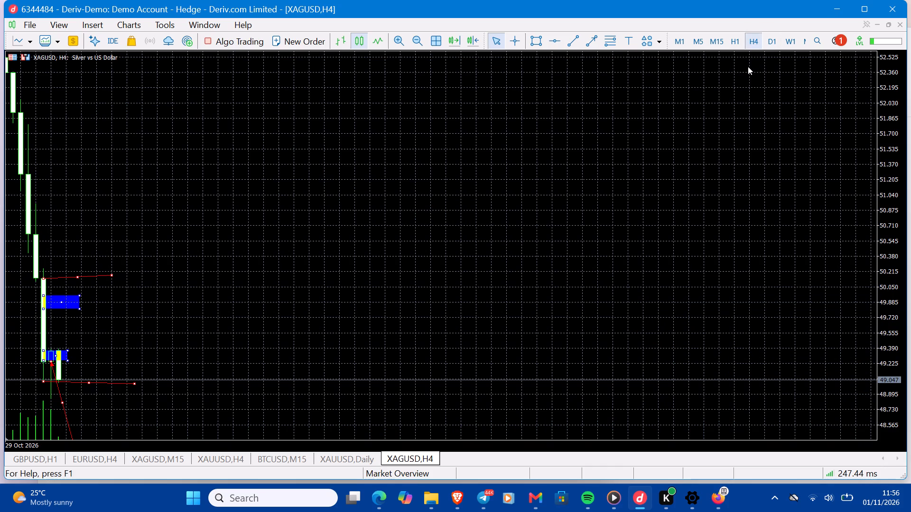
pyautogui.click(734, 37)
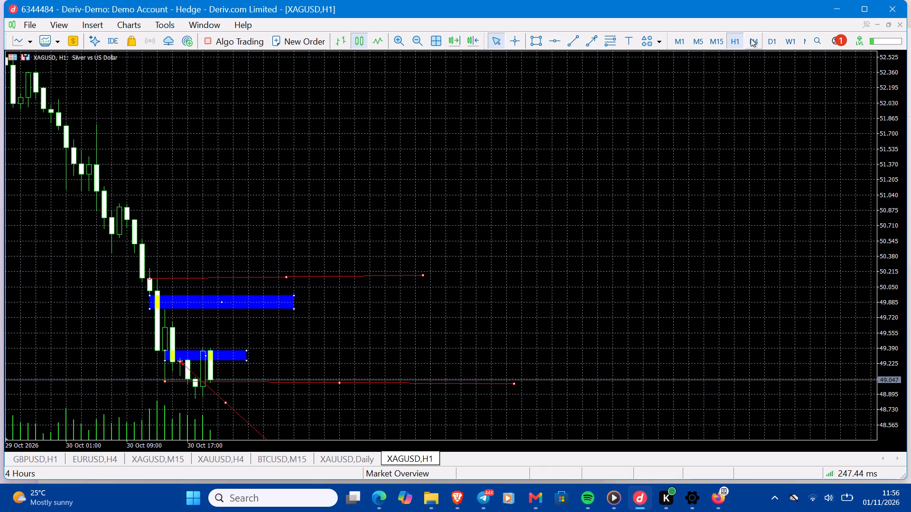
pyautogui.click(751, 38)
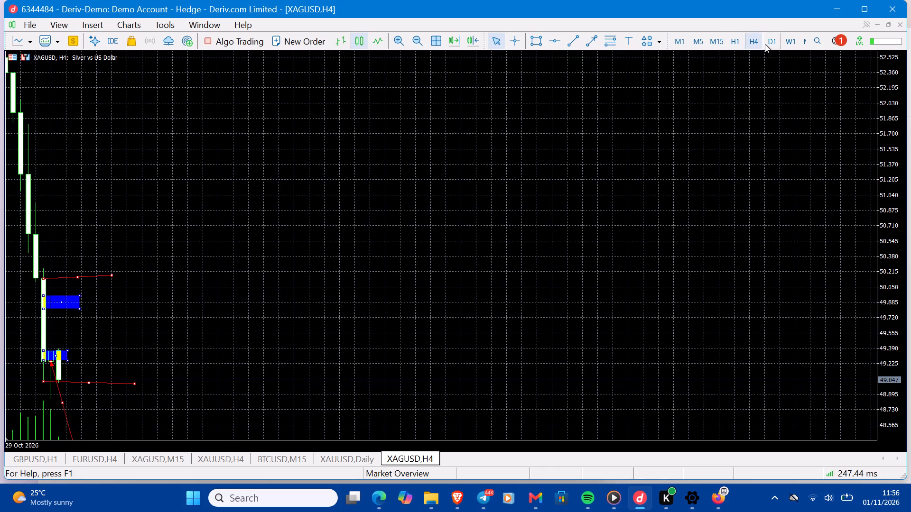
pyautogui.click(769, 46)
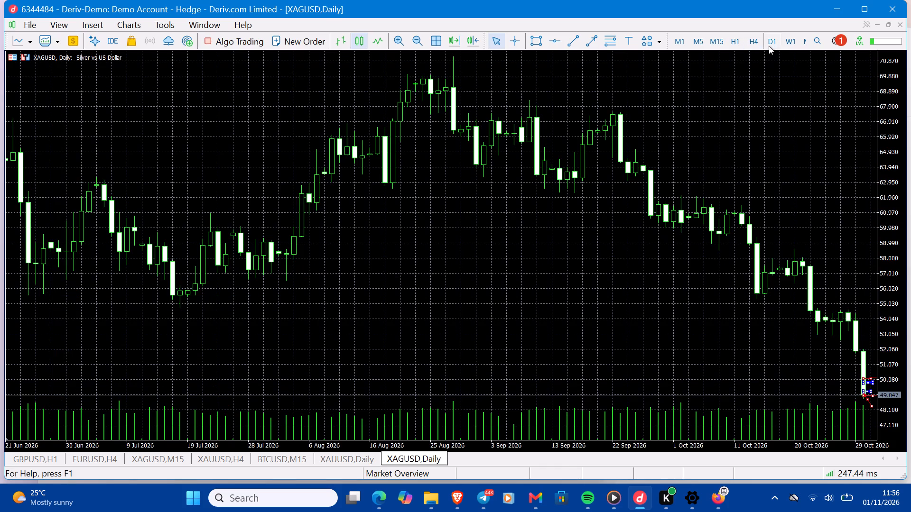
pyautogui.click(759, 44)
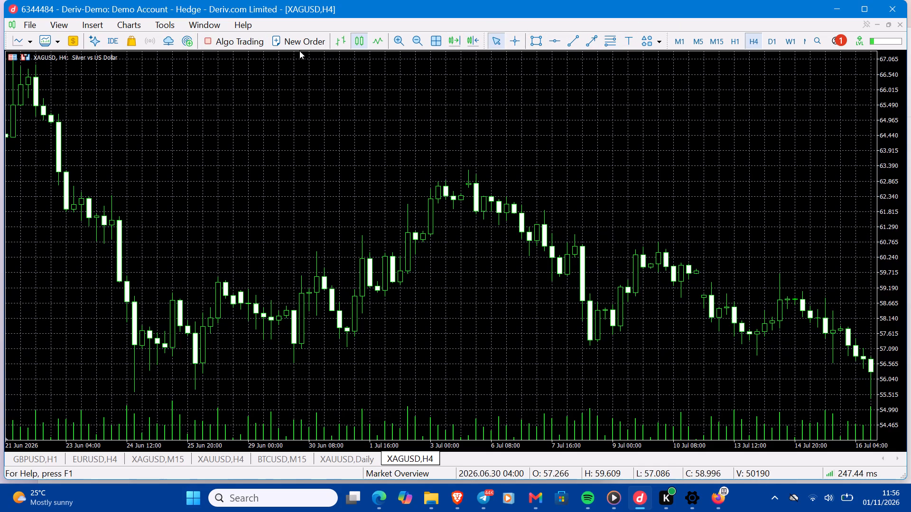
pyautogui.click(474, 36)
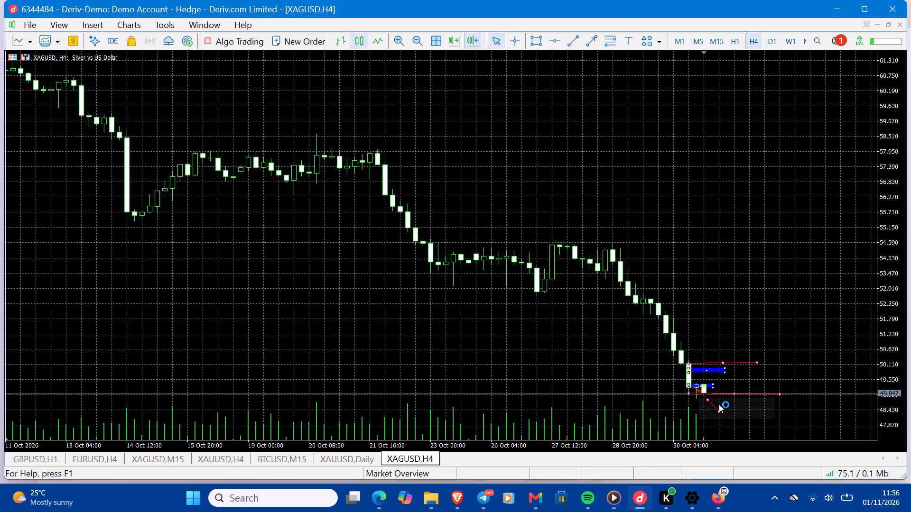
pyautogui.click(698, 44)
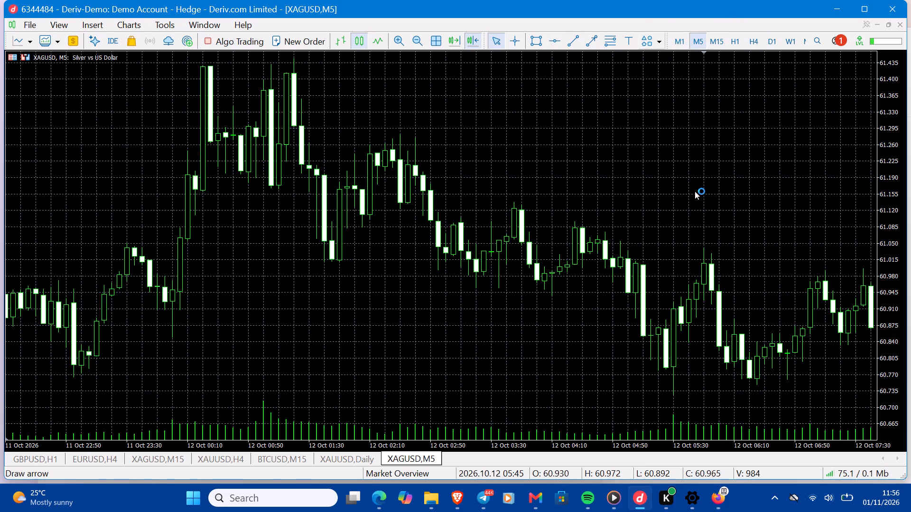
pyautogui.click(446, 46)
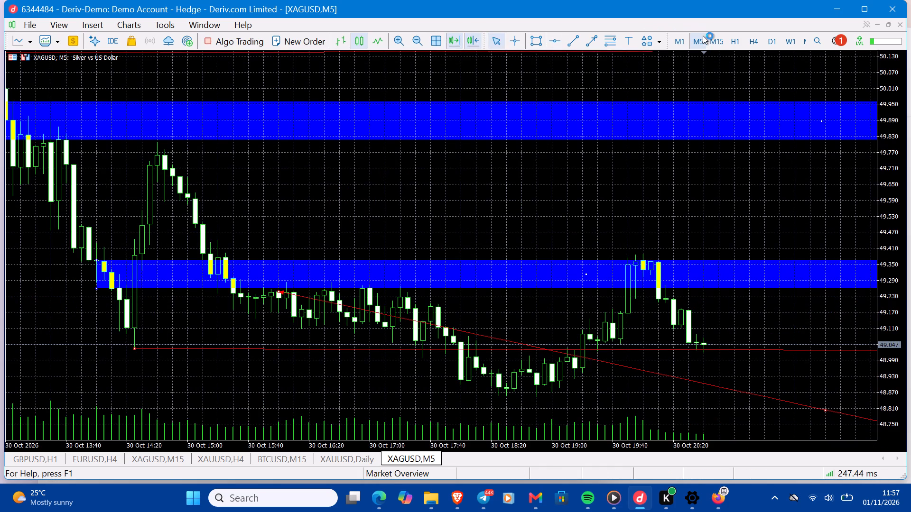
pyautogui.click(716, 40)
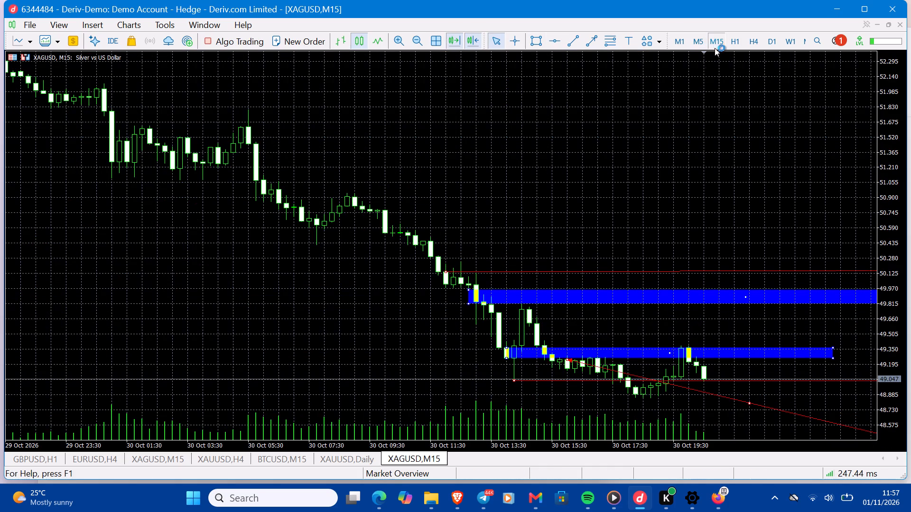
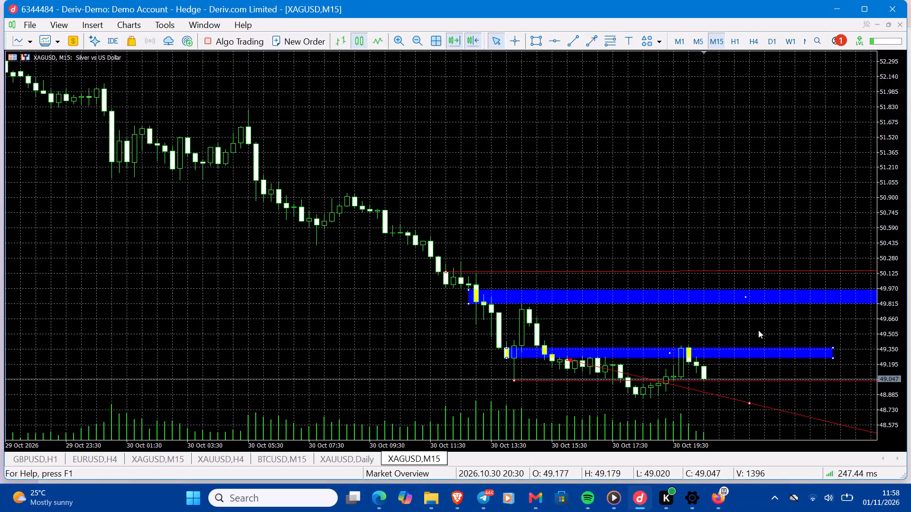
# Delete all the selected lines, arrow and zones from the XAGUSD M15 chart.
pyautogui.click(836, 359)
pyautogui.rightClick(836, 359)
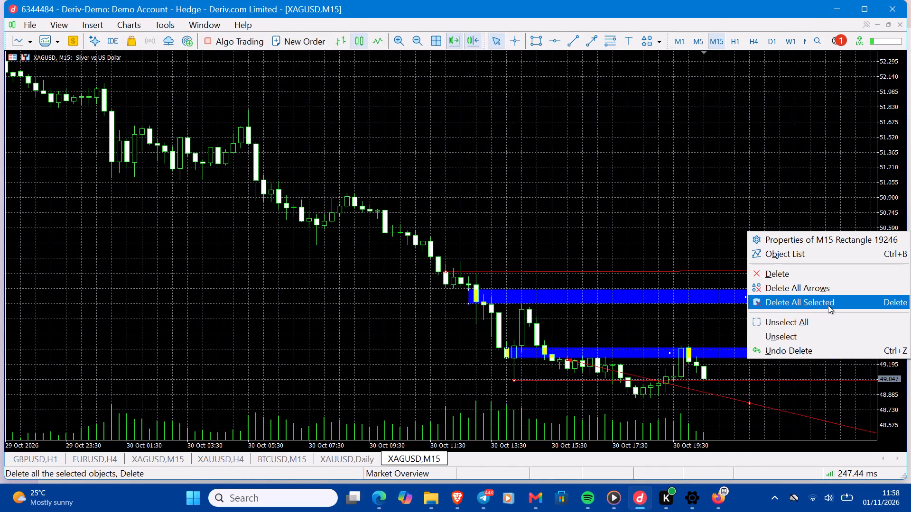
pyautogui.click(828, 305)
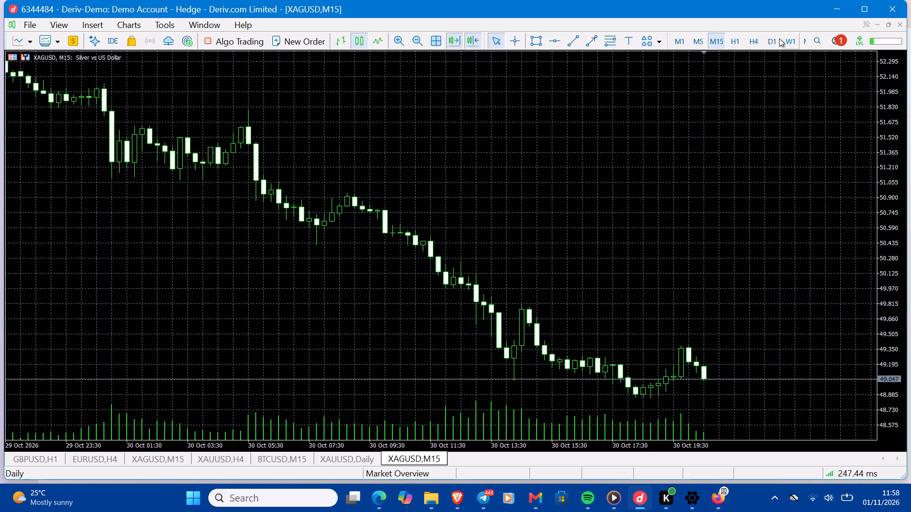
# On the H4 chart, draw a short trendline at about 50.95 from the high of the 30 Oct 08:00 candle past the latest candle.
pyautogui.click(758, 43)
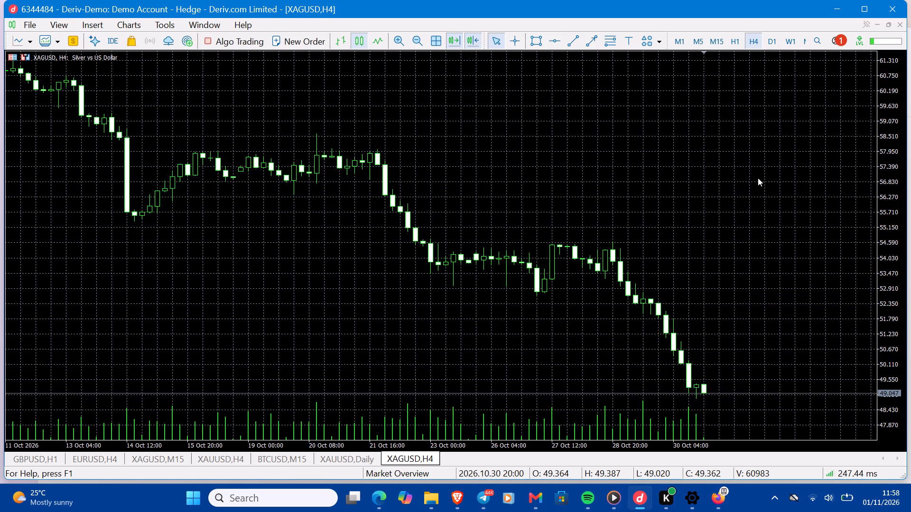
pyautogui.click(573, 46)
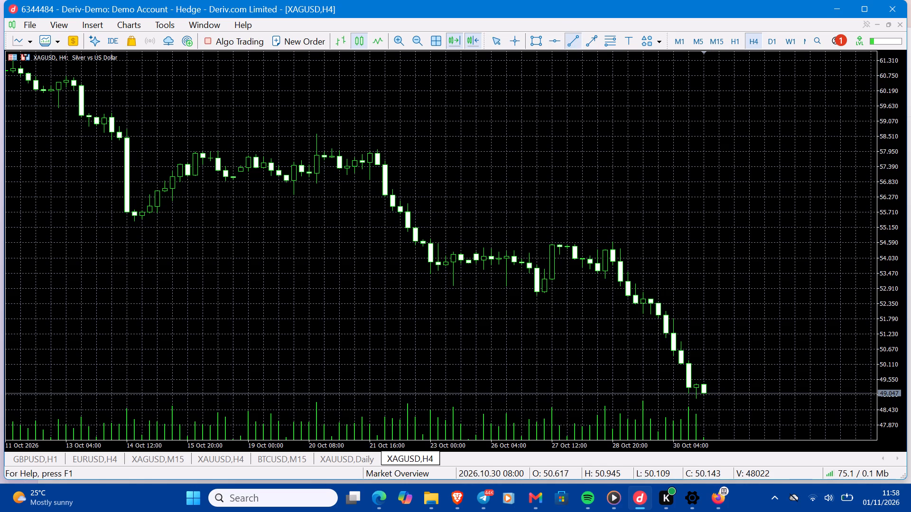
pyautogui.moveTo(681, 340); pyautogui.dragTo(690, 338)
pyautogui.moveTo(690, 338); pyautogui.dragTo(744, 339)
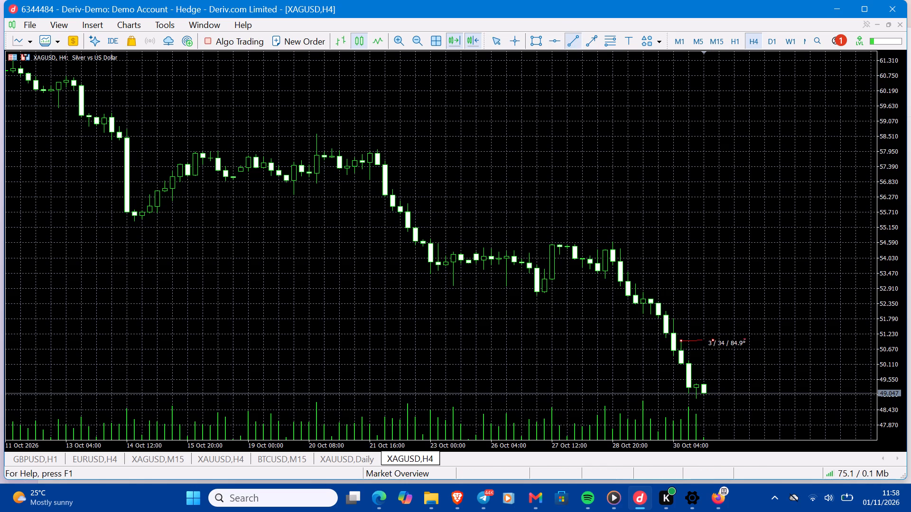
pyautogui.moveTo(744, 339); pyautogui.dragTo(746, 339)
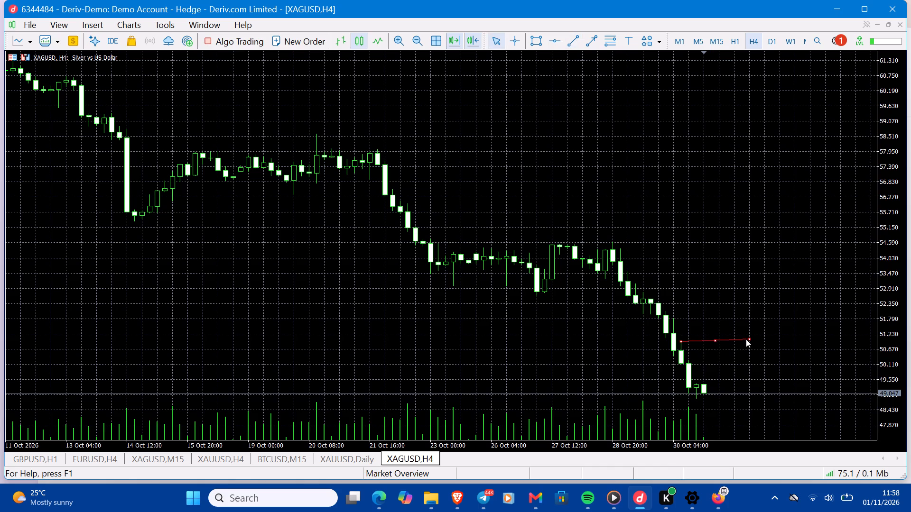
# Draw a second H4 trendline from the same candle's low at about 50.11, extending its end slightly beyond the upper line's.
pyautogui.click(570, 47)
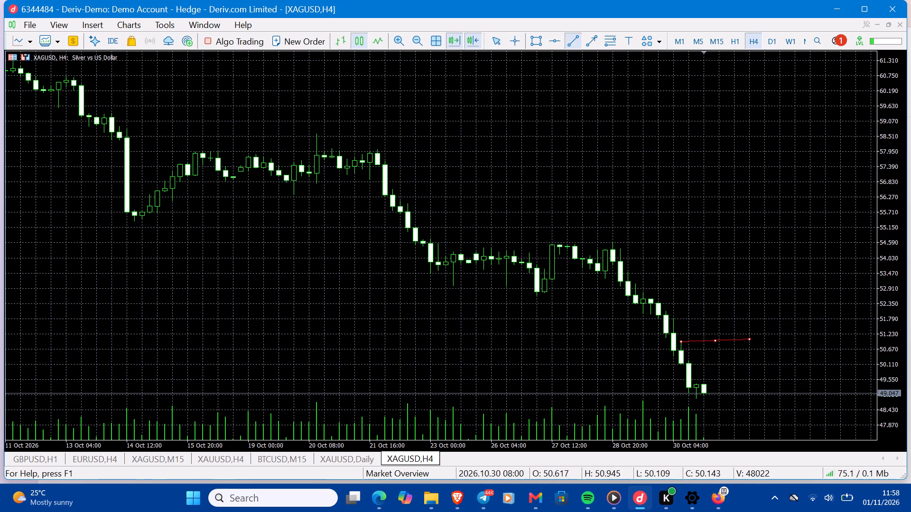
pyautogui.moveTo(680, 362); pyautogui.dragTo(735, 364)
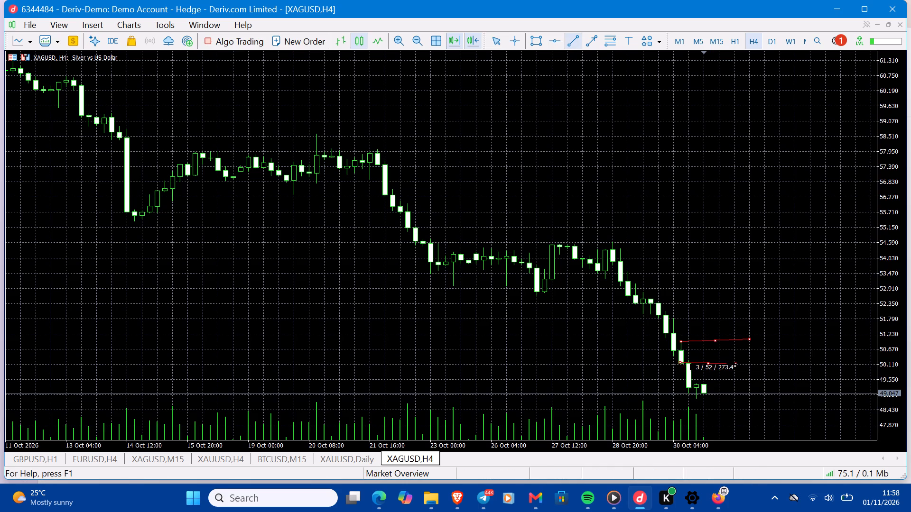
pyautogui.moveTo(735, 364); pyautogui.dragTo(744, 363)
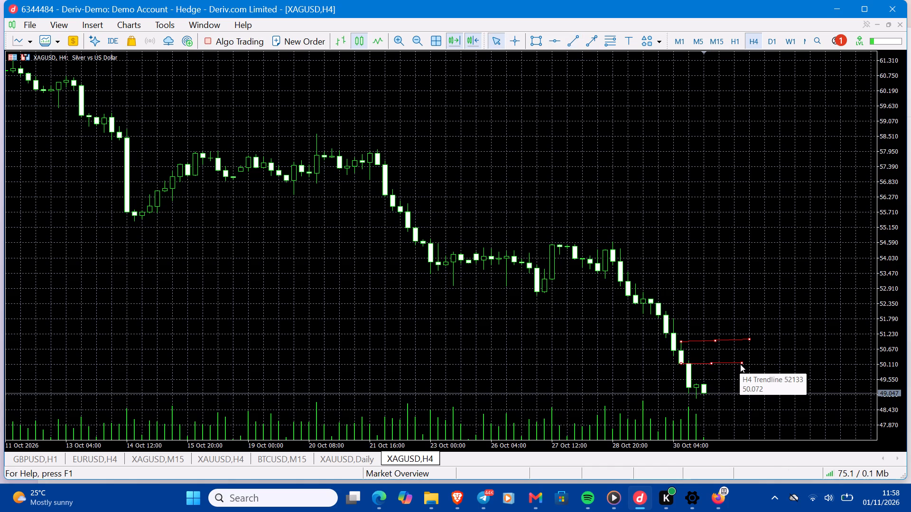
pyautogui.moveTo(741, 361); pyautogui.dragTo(748, 361)
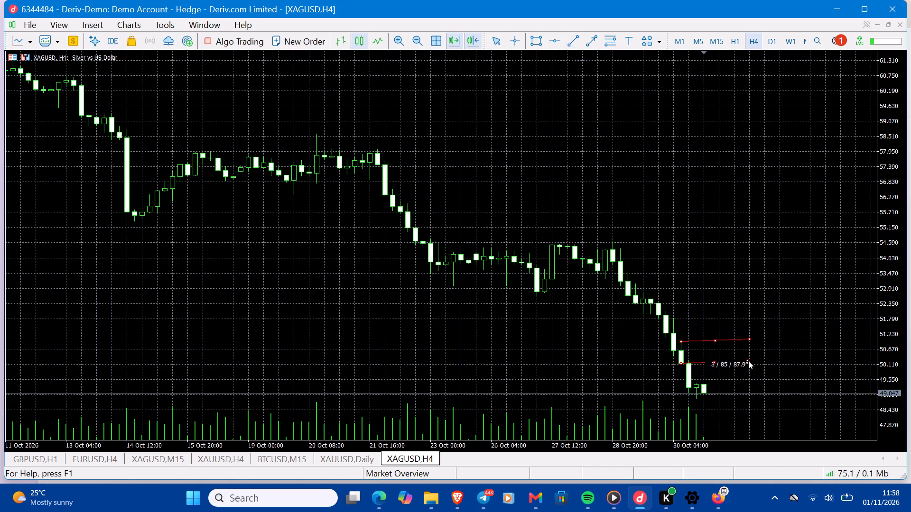
pyautogui.moveTo(748, 361); pyautogui.dragTo(756, 363)
pyautogui.moveTo(756, 363); pyautogui.dragTo(757, 360)
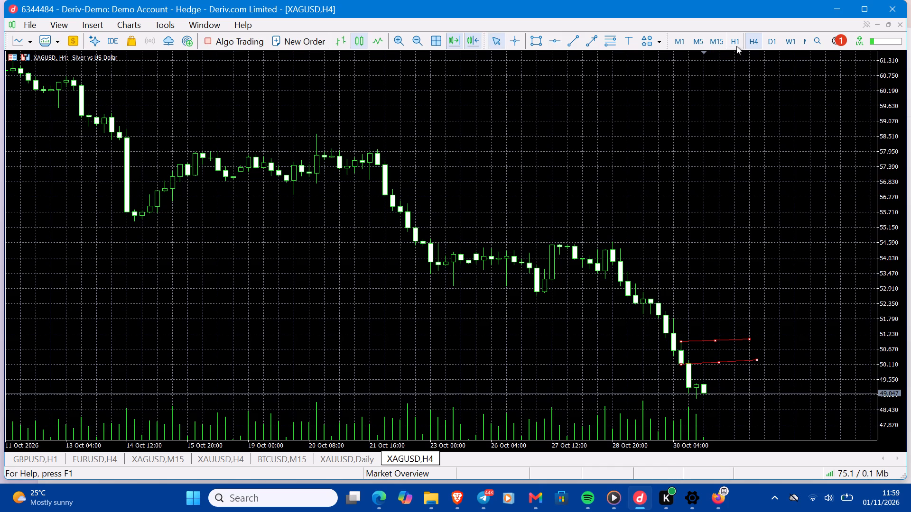
# Draw an arrowed line on H4 from about 51.2 above the upper trendline down to the start of the lower trendline.
pyautogui.click(593, 36)
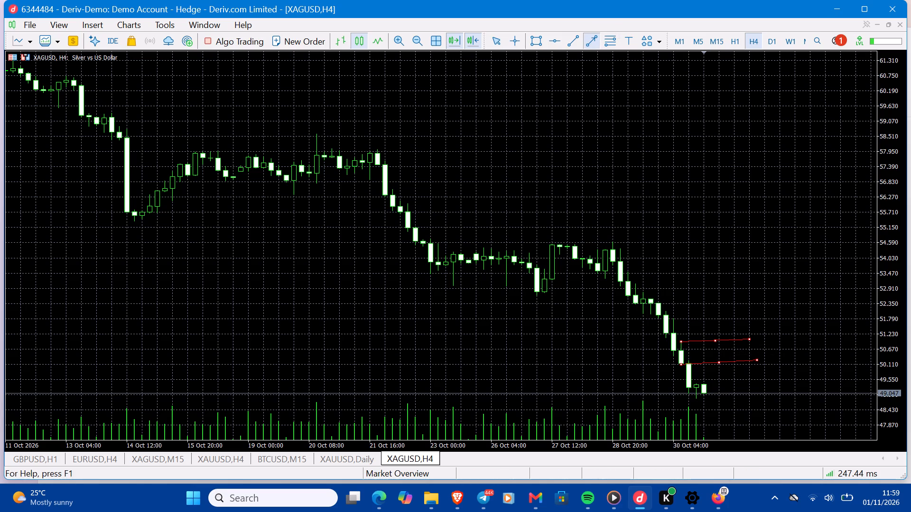
pyautogui.moveTo(715, 335); pyautogui.dragTo(694, 364)
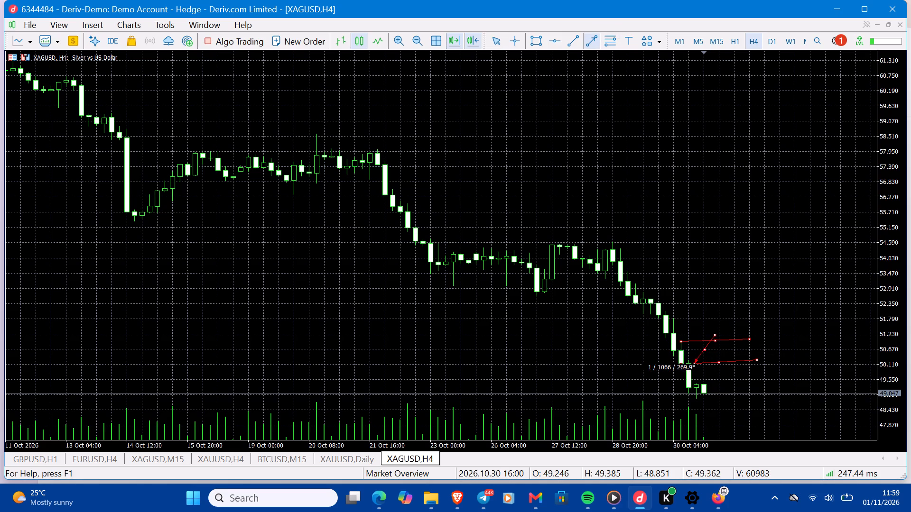
pyautogui.moveTo(694, 364); pyautogui.dragTo(690, 362)
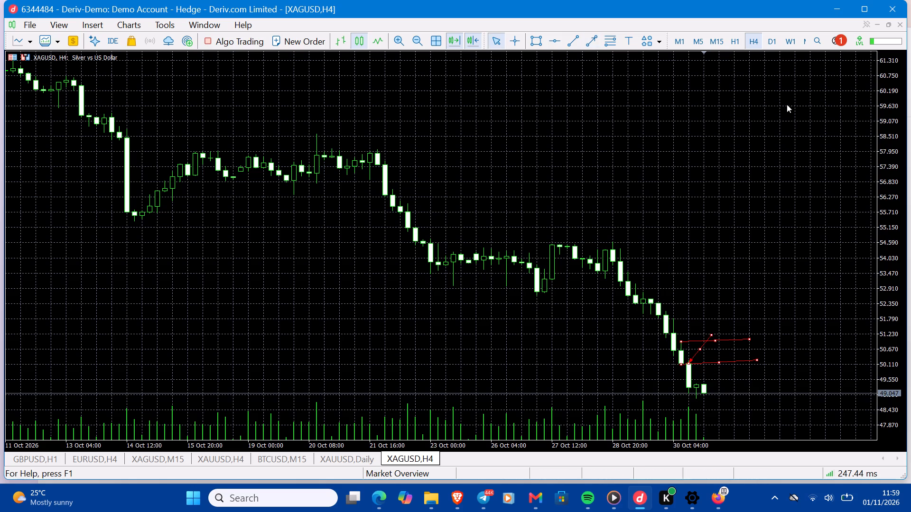
# On the H1 chart, draw a rectangle zone from about 50.40 to 50.22, starting at the 30 Oct 10:00 candle and extending past the latest candle.
pyautogui.click(735, 45)
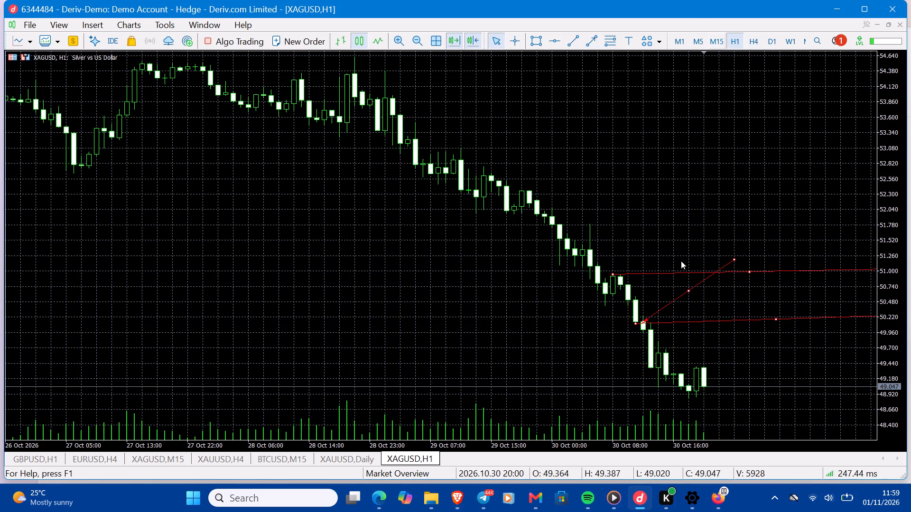
pyautogui.moveTo(627, 260); pyautogui.dragTo(540, 182)
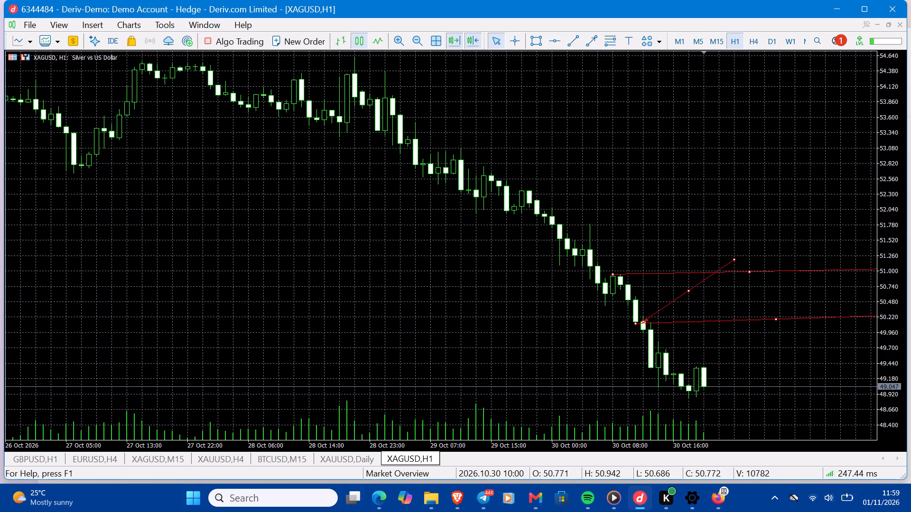
pyautogui.moveTo(540, 182); pyautogui.dragTo(490, 129)
pyautogui.click(490, 129)
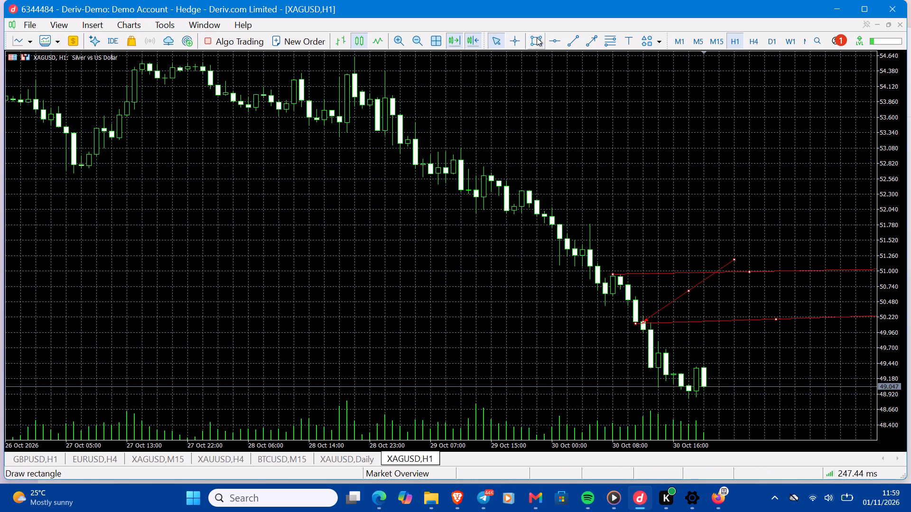
pyautogui.click(537, 37)
pyautogui.click(556, 67)
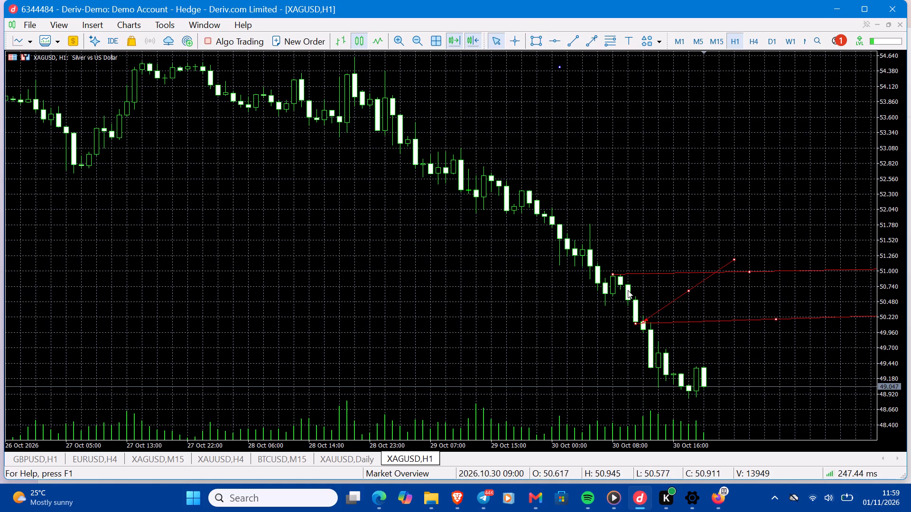
pyautogui.moveTo(626, 306); pyautogui.dragTo(477, 255)
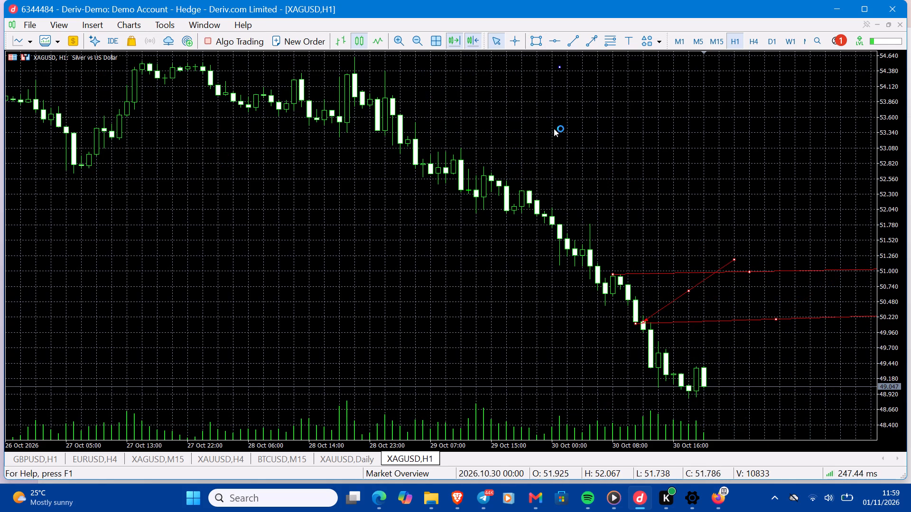
pyautogui.click(537, 40)
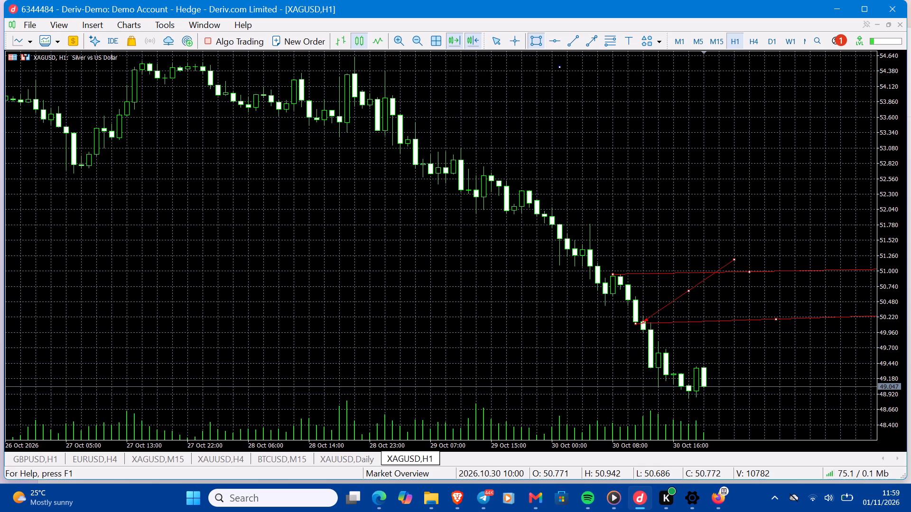
pyautogui.moveTo(627, 305); pyautogui.dragTo(718, 313)
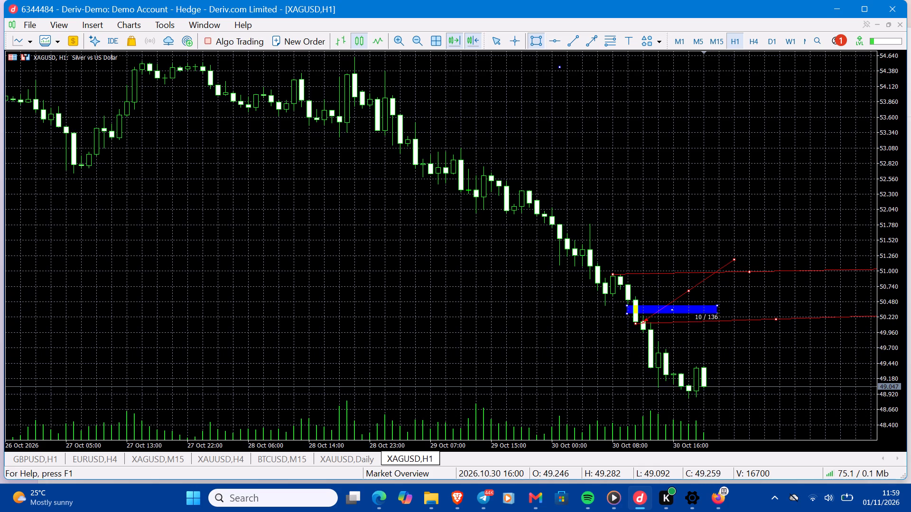
pyautogui.moveTo(718, 313); pyautogui.dragTo(910, 311)
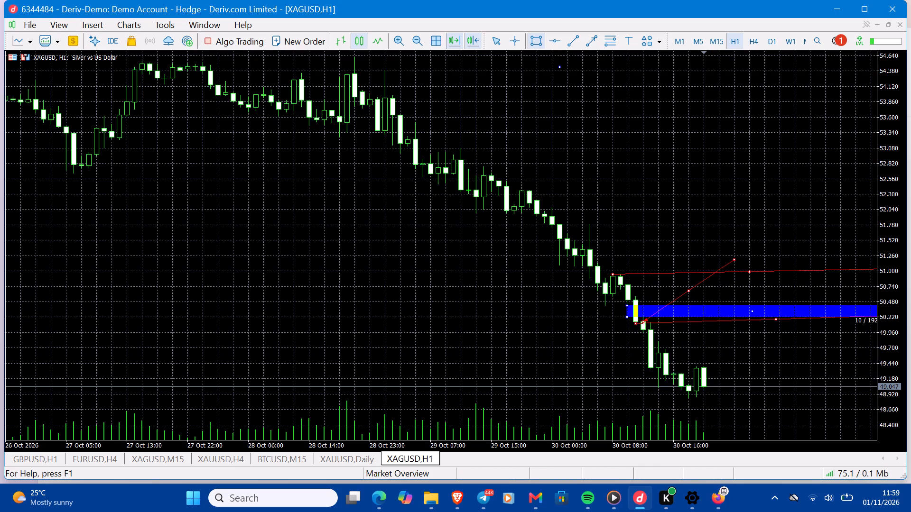
pyautogui.moveTo(910, 311); pyautogui.dragTo(907, 297)
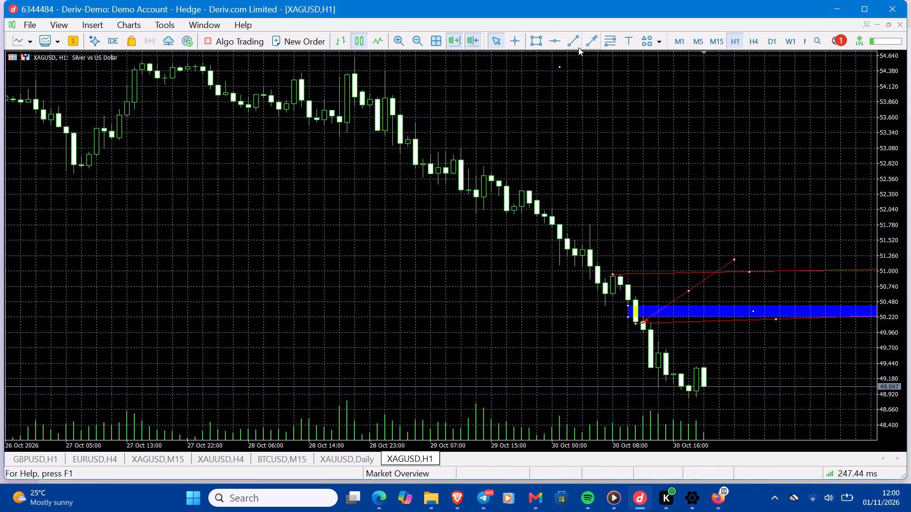
# Draw an H1 trendline from the low of the 30 Oct 13:00 candle at about 49.36, extending well past the latest candle.
pyautogui.click(563, 45)
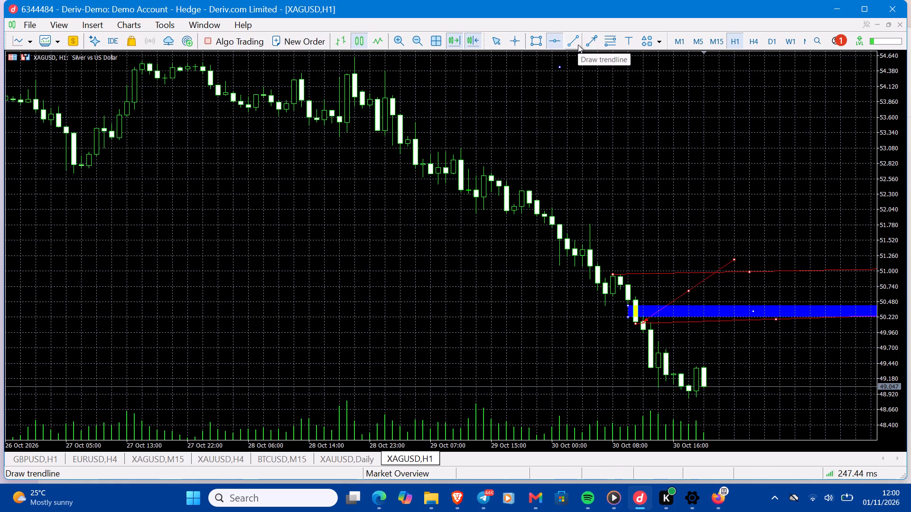
pyautogui.click(578, 45)
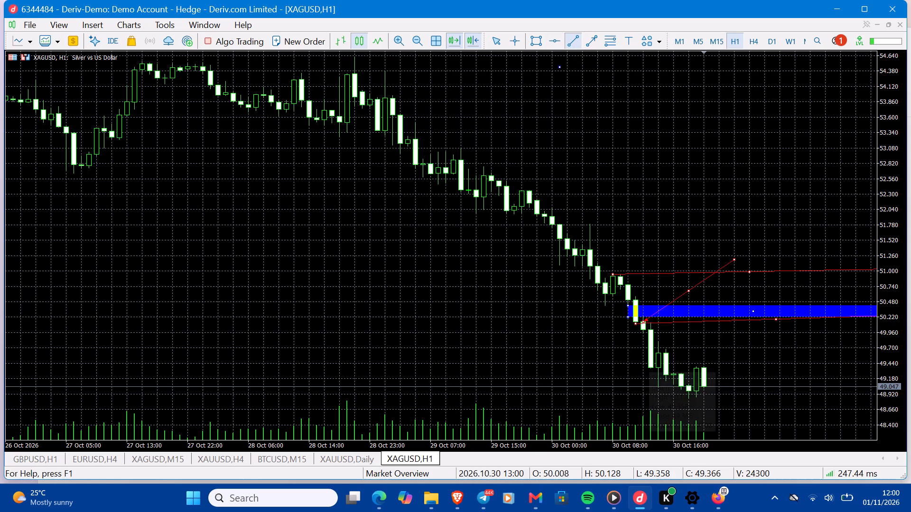
pyautogui.moveTo(649, 368); pyautogui.dragTo(777, 375)
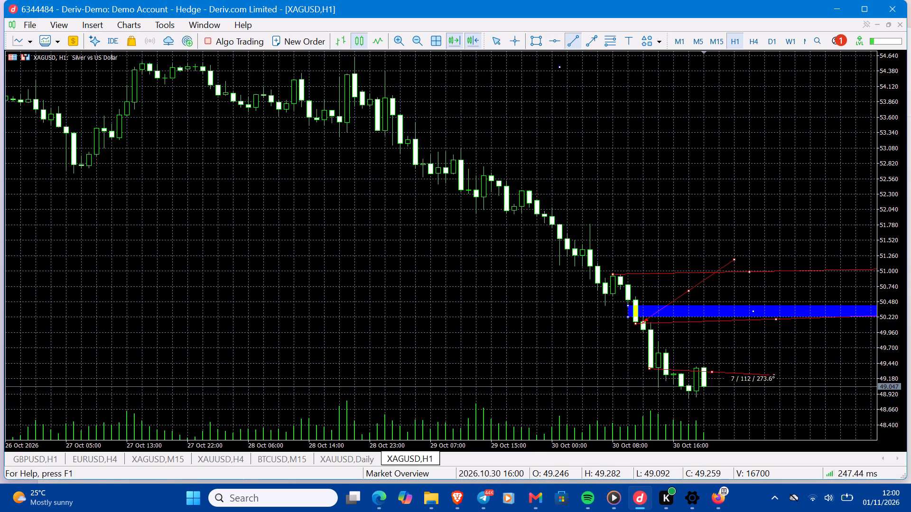
pyautogui.moveTo(777, 375); pyautogui.dragTo(867, 371)
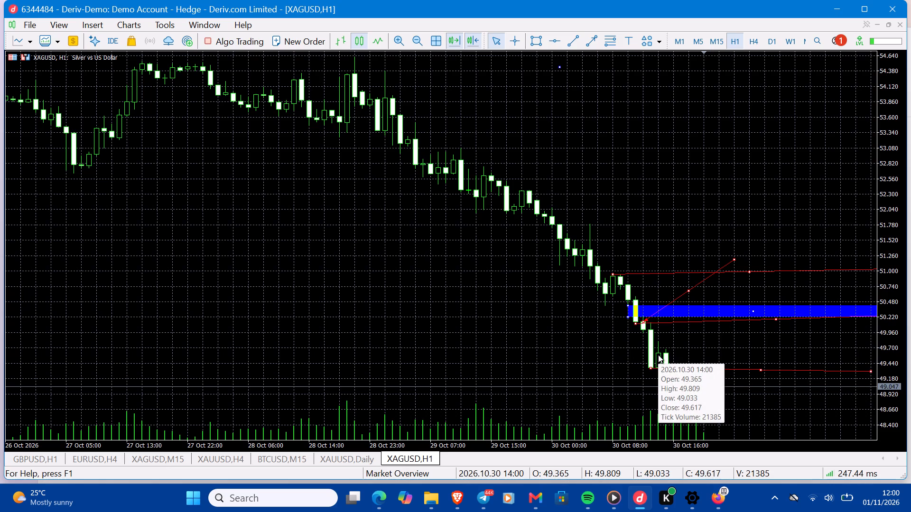
pyautogui.click(698, 195)
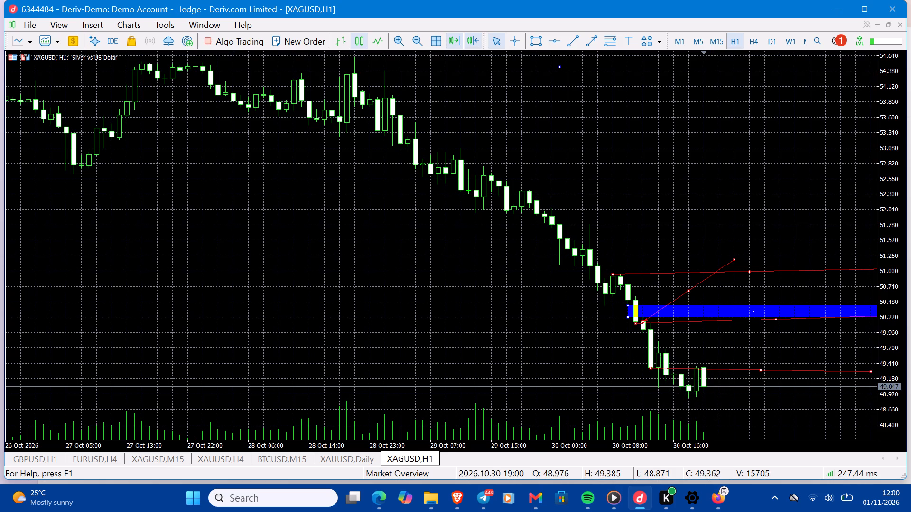
# Draw a thin H1 rectangle zone at about 49.96, starting at the 30 Oct 12:00 candle and extending past the latest candle.
pyautogui.click(530, 43)
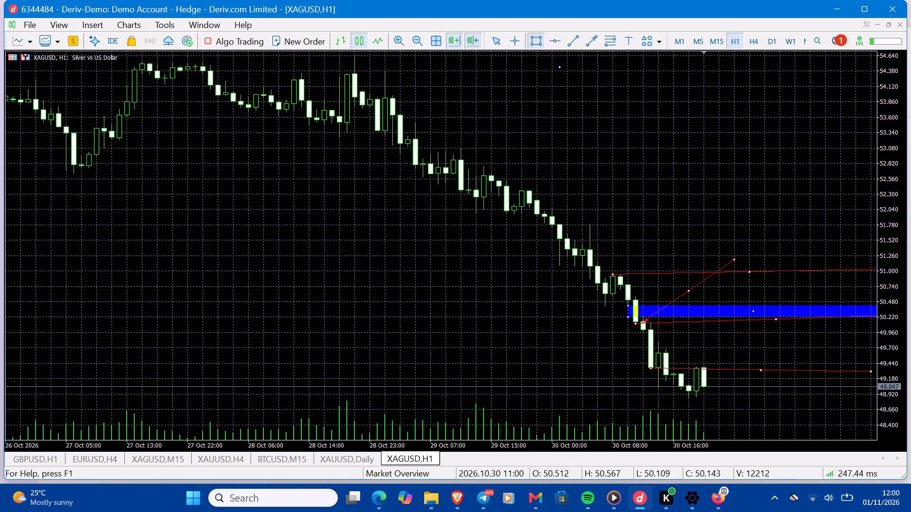
pyautogui.moveTo(642, 331); pyautogui.dragTo(688, 343)
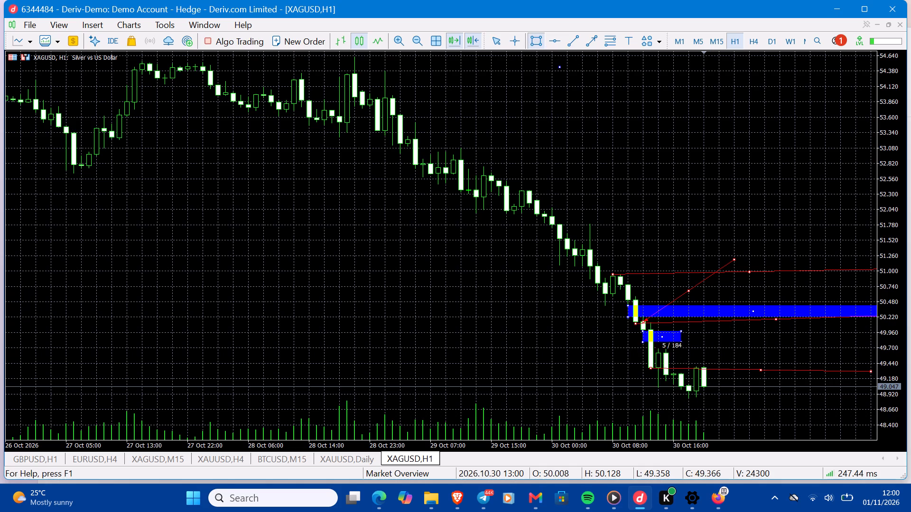
pyautogui.moveTo(688, 343); pyautogui.dragTo(848, 336)
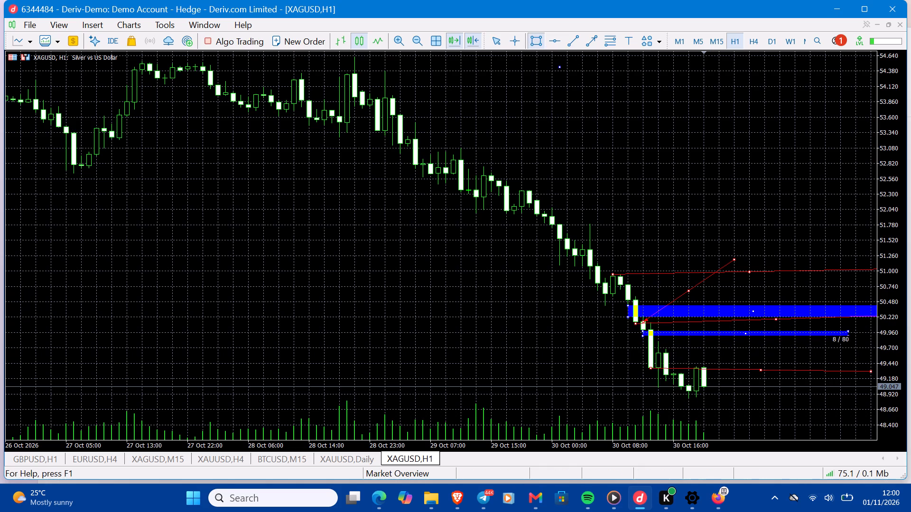
pyautogui.moveTo(848, 336); pyautogui.dragTo(847, 335)
pyautogui.click(837, 343)
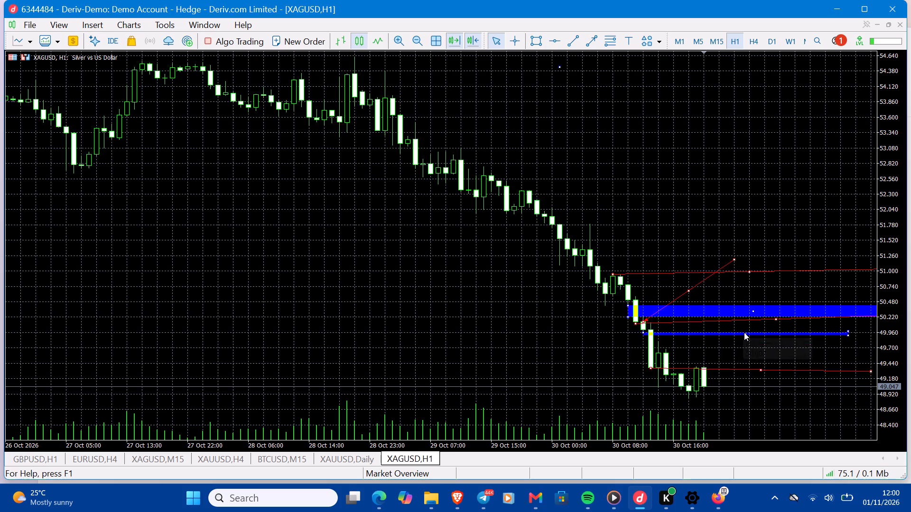
pyautogui.click(746, 332)
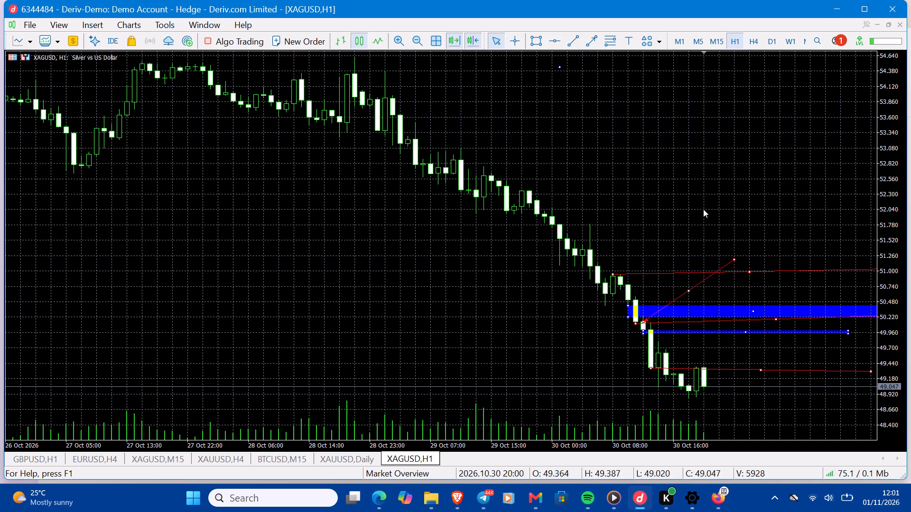
# Step the XAGUSD chart down through M15 to the M5 timeframe.
pyautogui.click(714, 41)
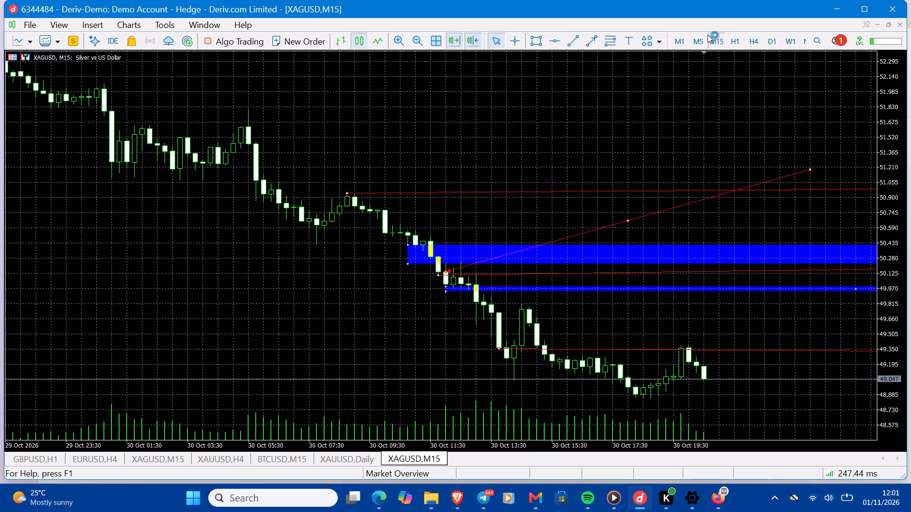
pyautogui.click(695, 39)
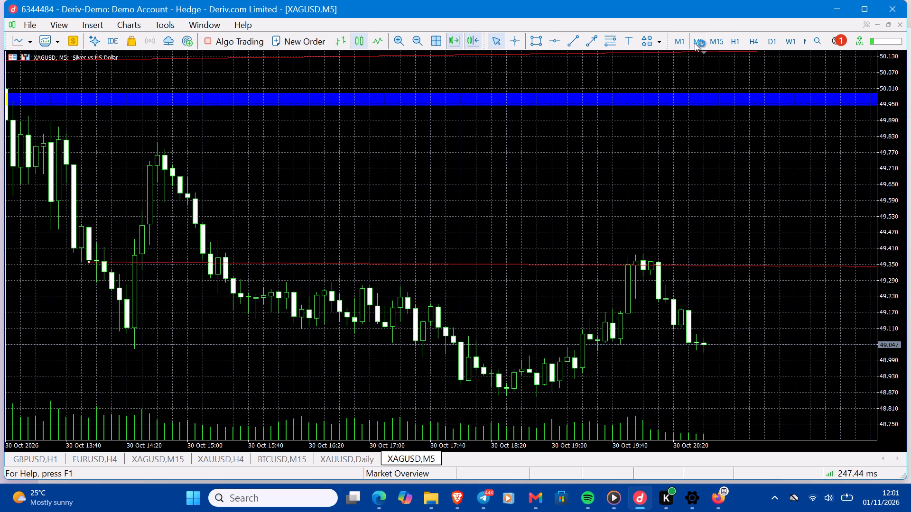
# Turn off the chart shift on the XAGUSD M5 chart, leaving automatic scrolling on.
pyautogui.hscroll(4, 814, 261)
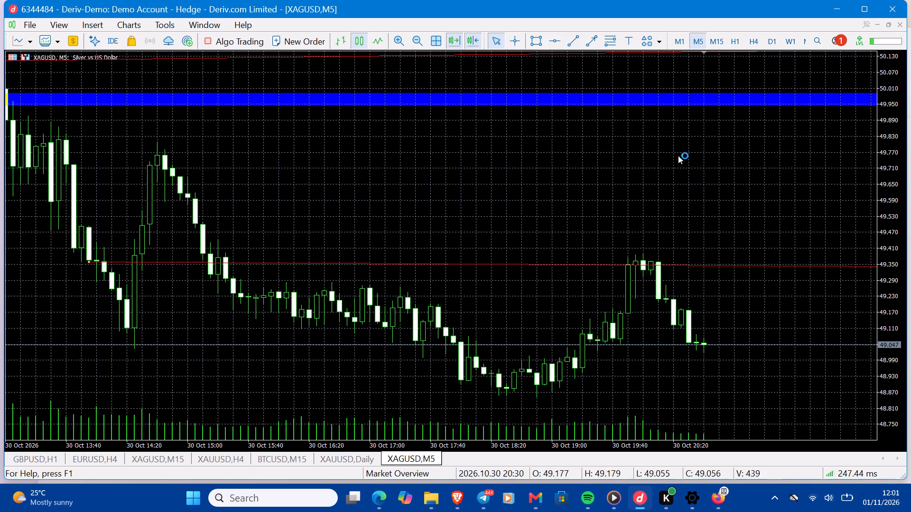
pyautogui.click(452, 29)
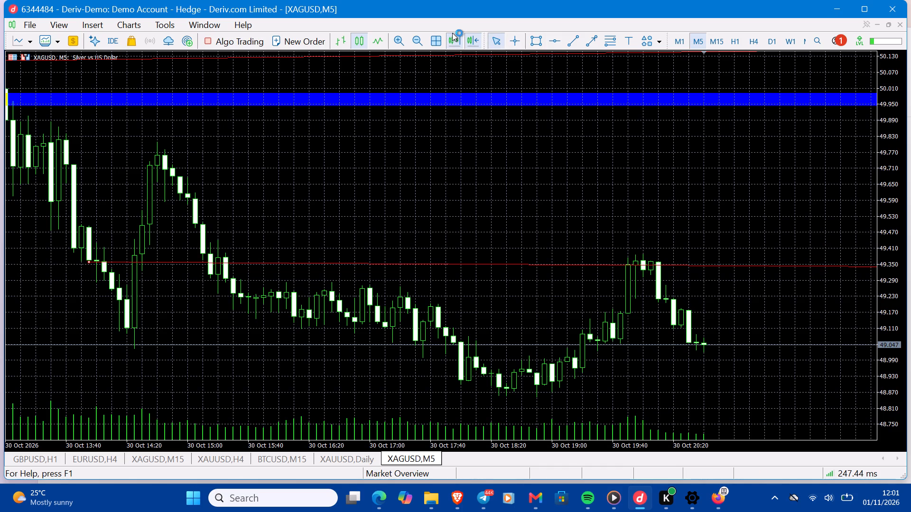
pyautogui.click(451, 33)
pyautogui.click(451, 41)
pyautogui.click(478, 46)
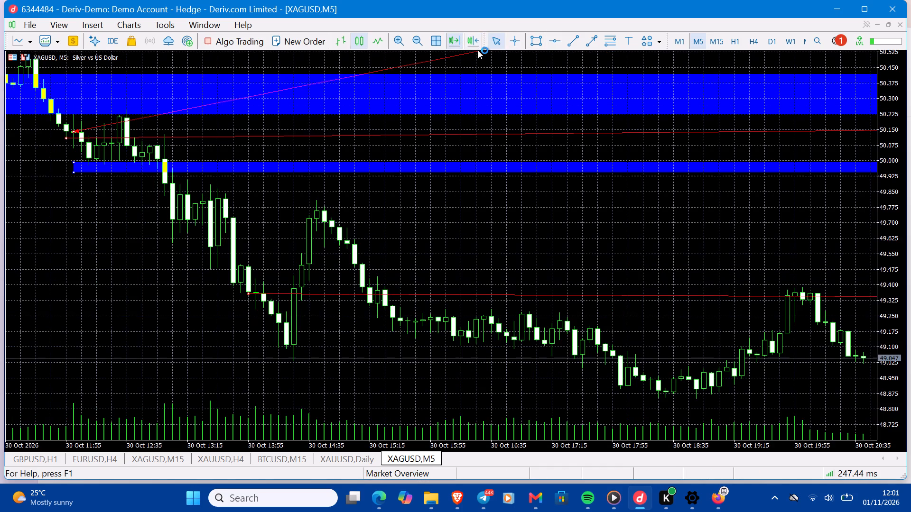
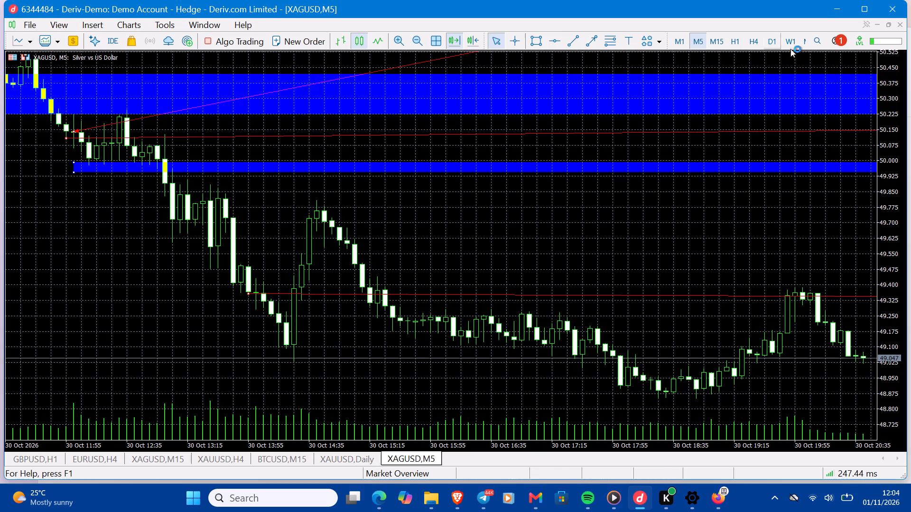
# On the XAGUSD H4 chart, turn on the chart shift and delete the H1 trendline drawn at the 30 Oct low near 49.36.
pyautogui.click(756, 37)
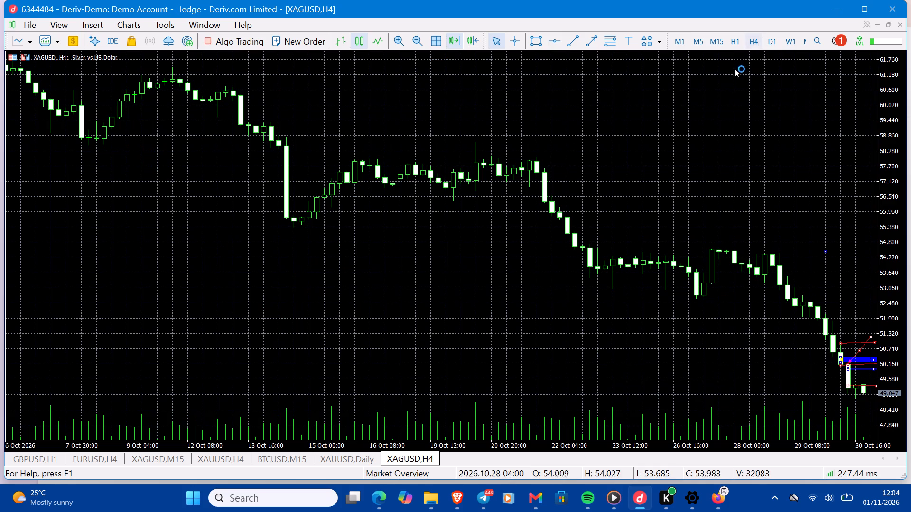
pyautogui.hscroll(-1, 737, 310)
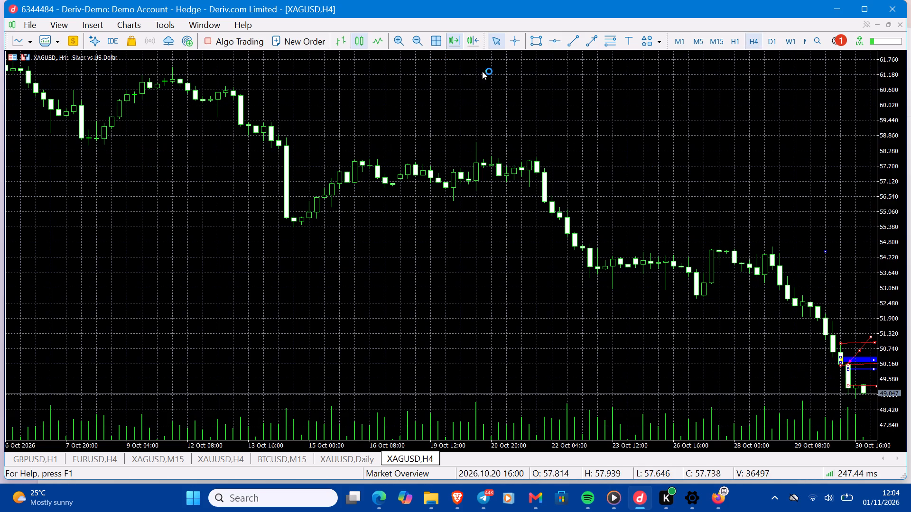
pyautogui.click(479, 44)
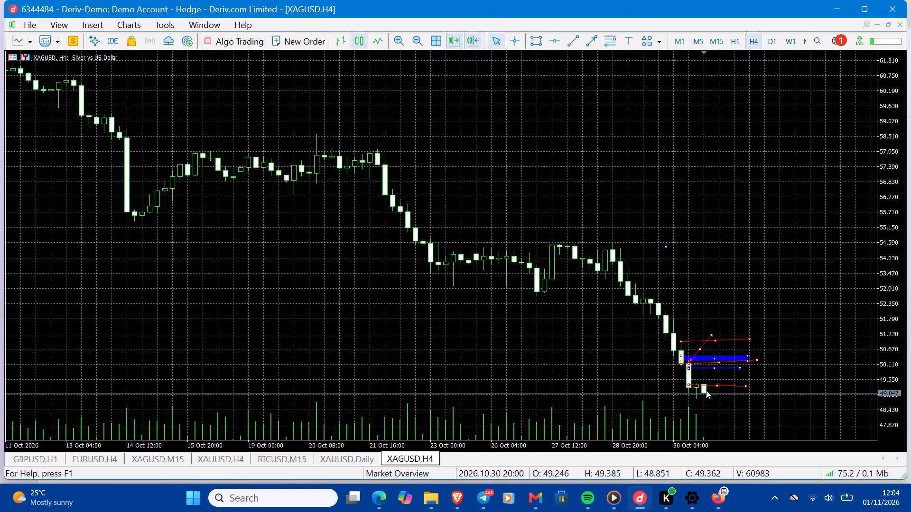
pyautogui.rightClick(717, 383)
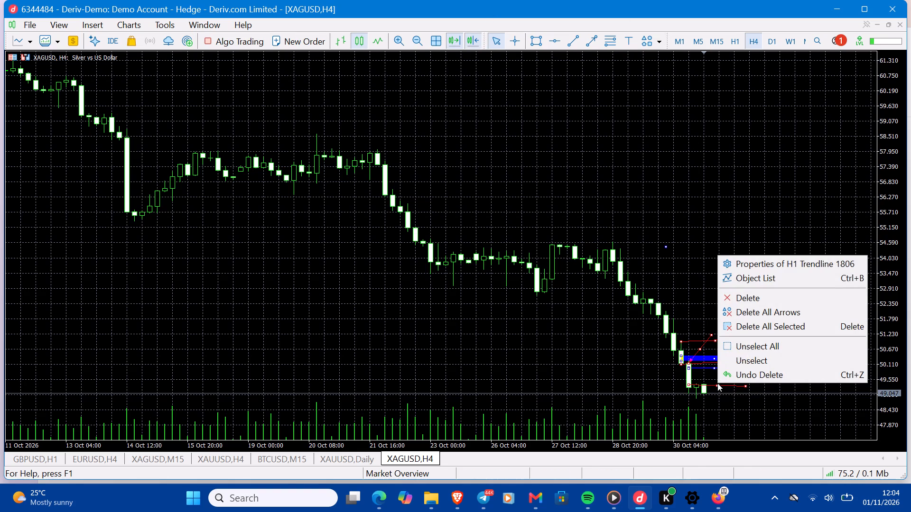
pyautogui.click(741, 302)
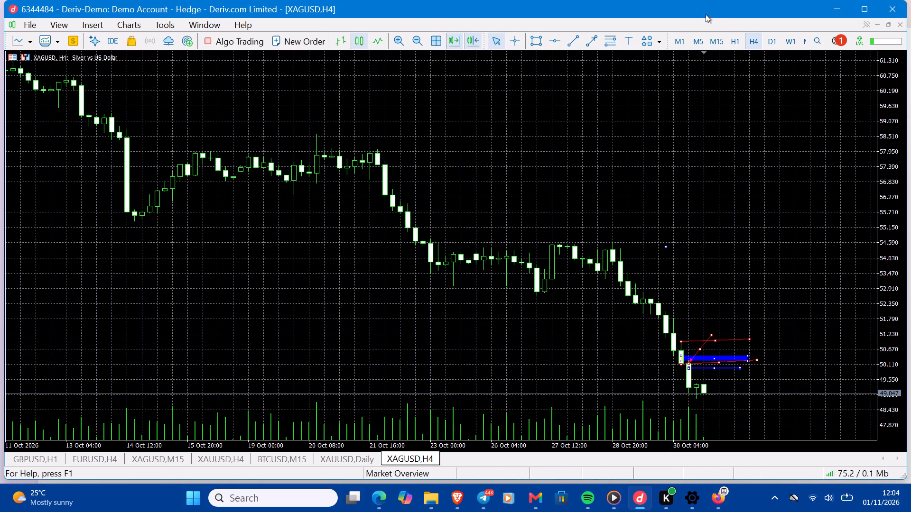
# Return the XAGUSD chart to the M5 timeframe and turn off the chart shift.
pyautogui.click(692, 45)
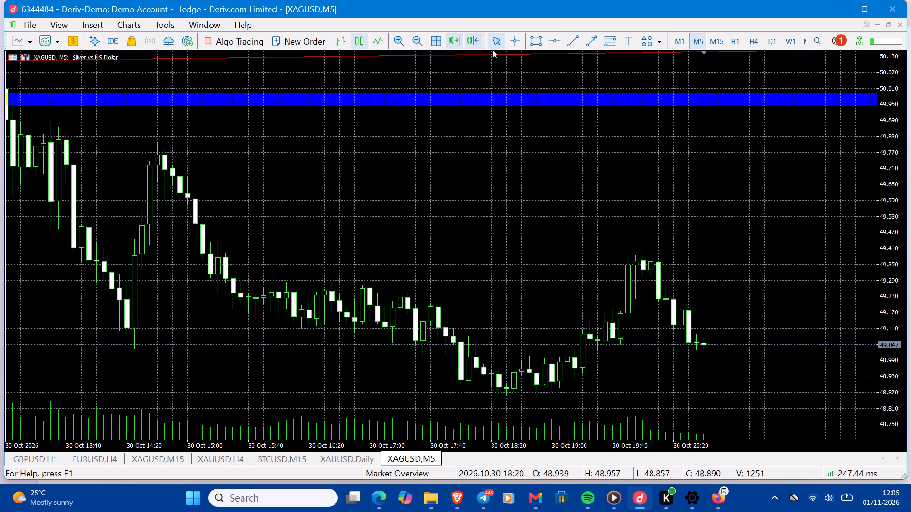
pyautogui.click(476, 46)
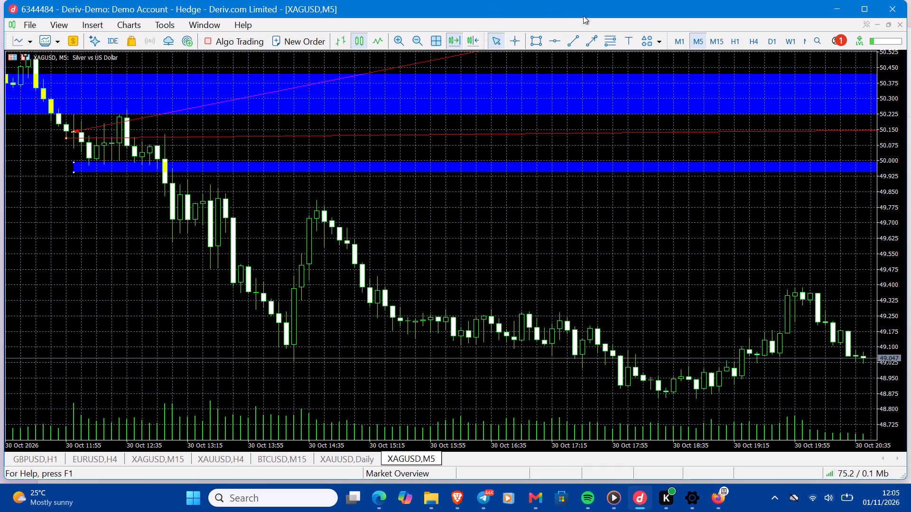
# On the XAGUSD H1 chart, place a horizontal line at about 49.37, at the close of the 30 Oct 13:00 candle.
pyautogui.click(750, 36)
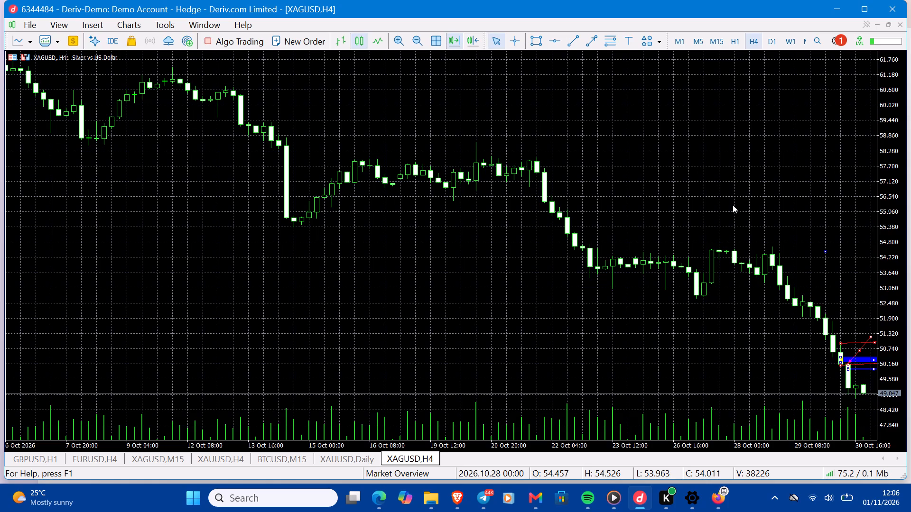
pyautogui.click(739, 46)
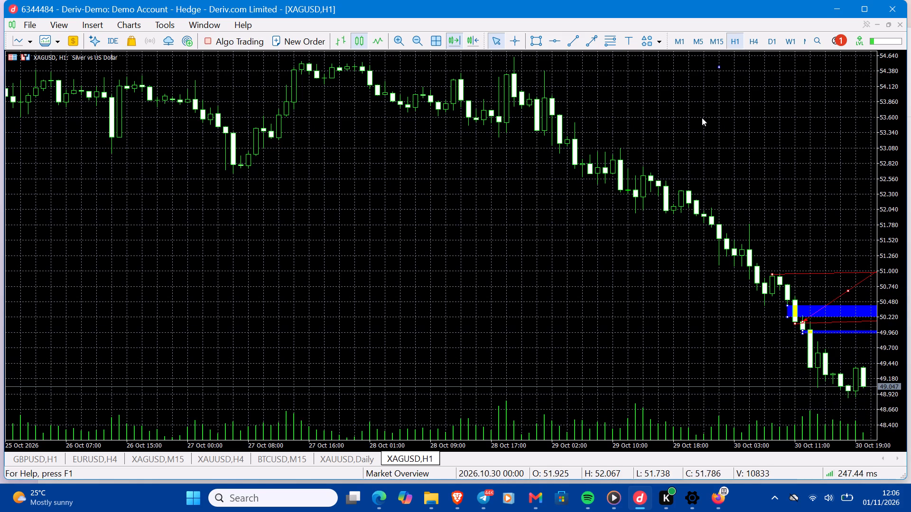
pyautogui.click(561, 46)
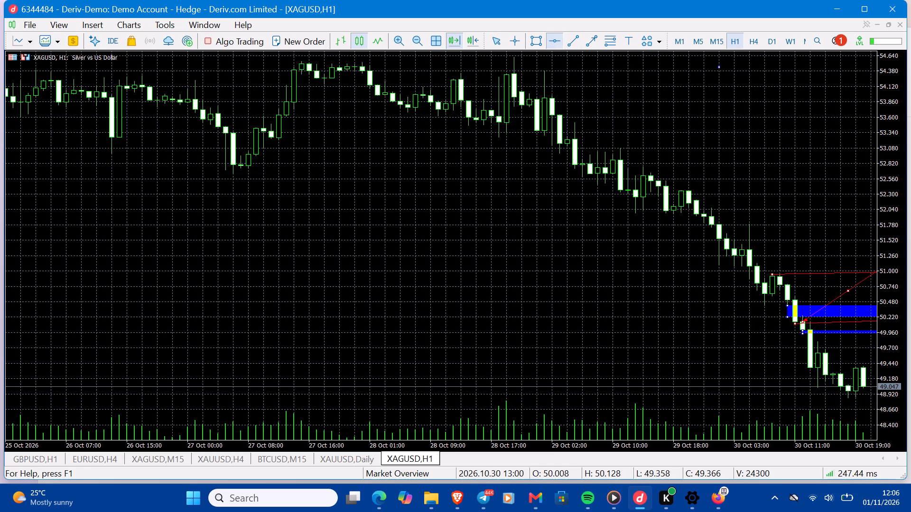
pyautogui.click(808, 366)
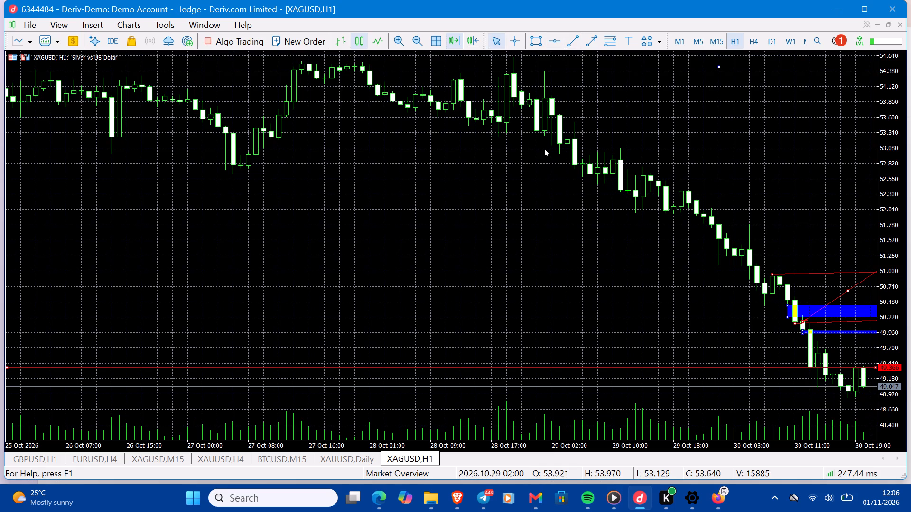
# On the XAGUSD M5 chart, delete all selected drawing objects at once, including the lines, the arrow and the blue rectangle zones.
pyautogui.click(699, 41)
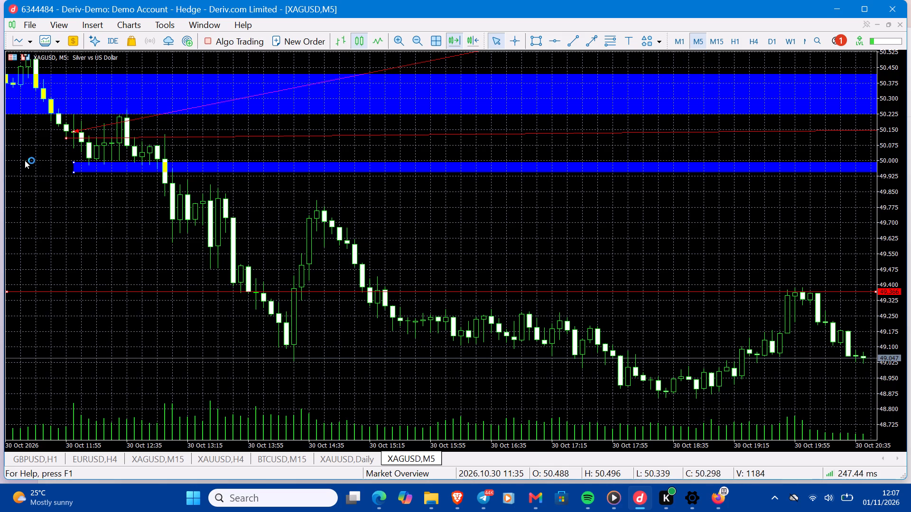
pyautogui.click(71, 167)
pyautogui.click(71, 167)
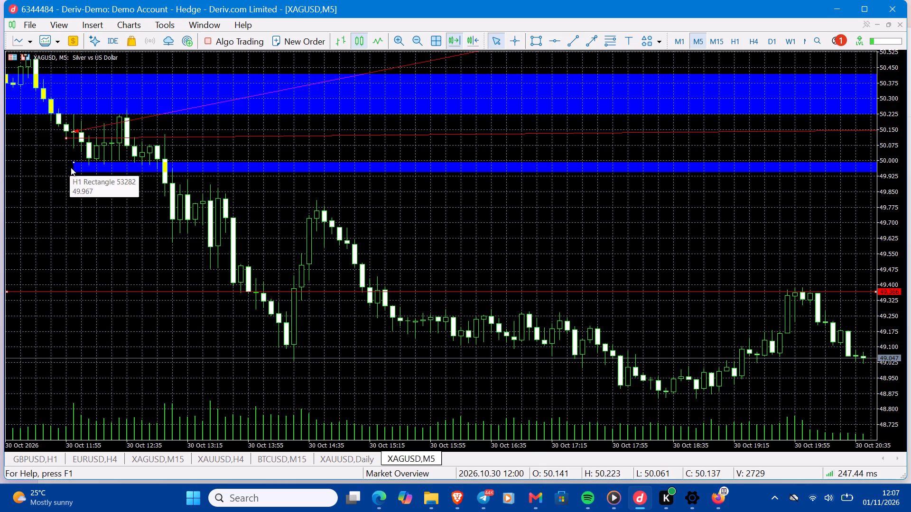
pyautogui.rightClick(71, 167)
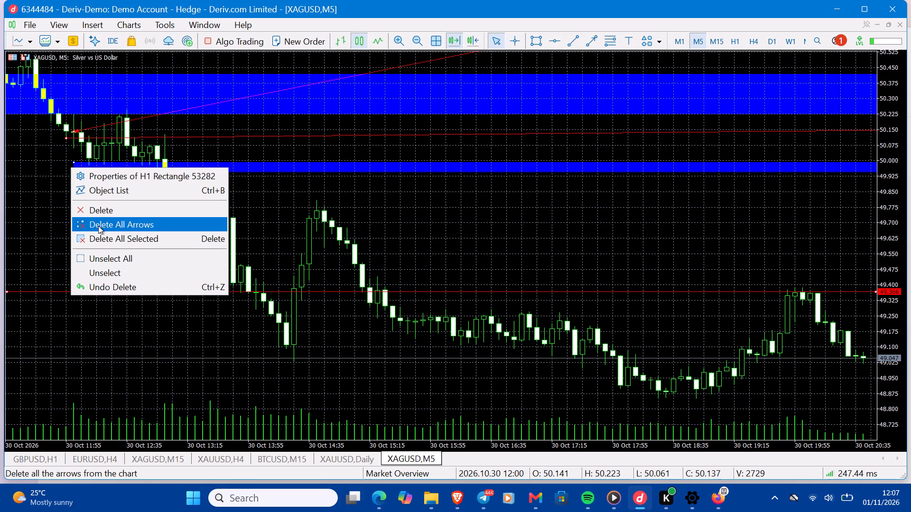
pyautogui.click(99, 238)
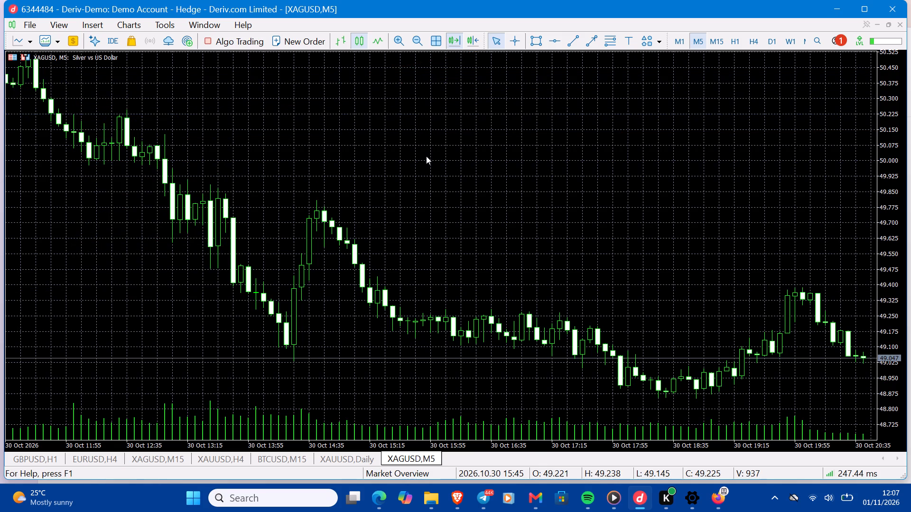
# Switch the XAGUSD chart from M5 back to the H4 timeframe.
pyautogui.moveTo(426, 156); pyautogui.dragTo(578, 92)
pyautogui.click(749, 38)
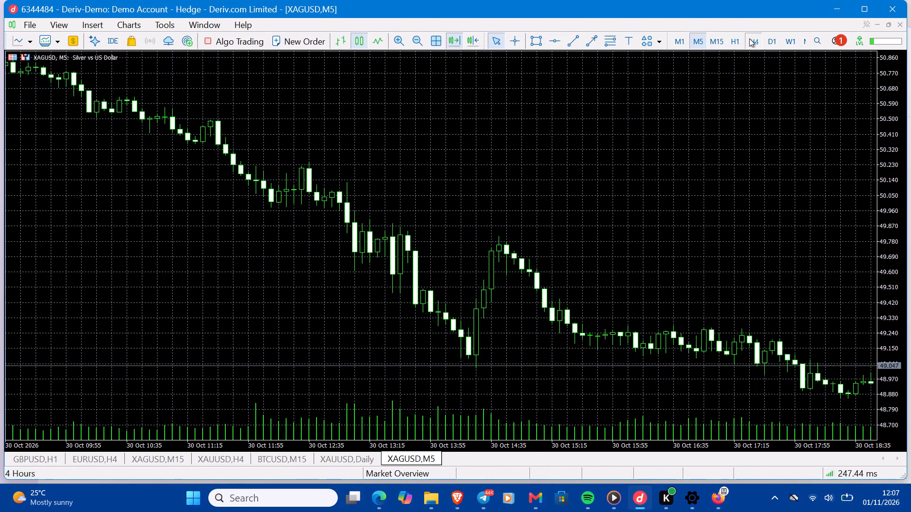
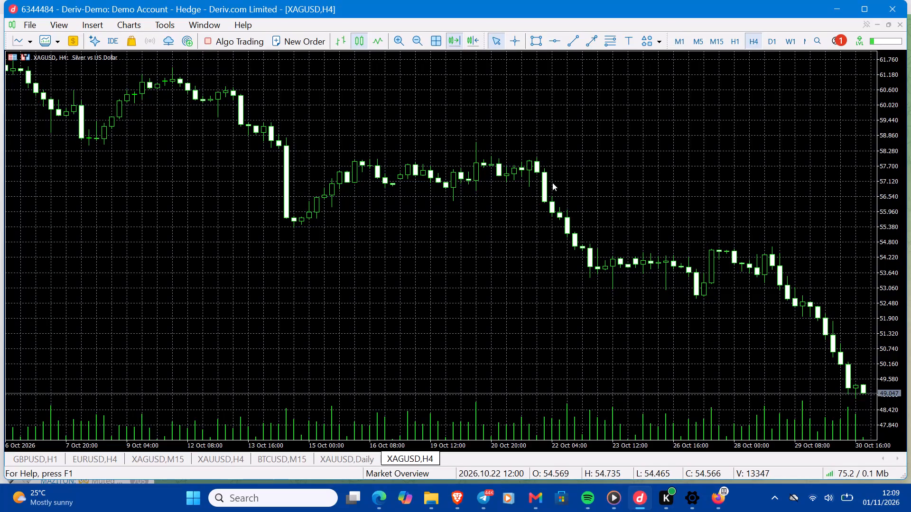
# Turn on the chart shift for the XAGUSD H4 chart and zoom out to fit more candle history.
pyautogui.click(474, 30)
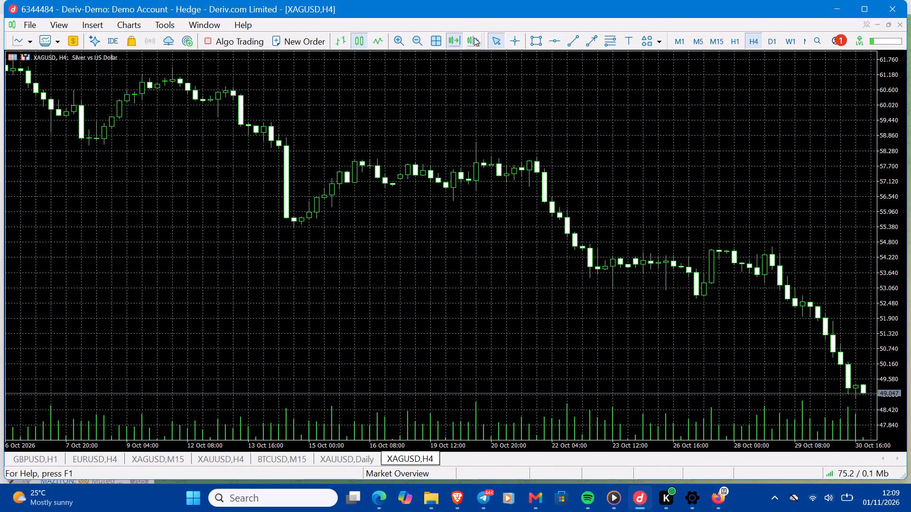
pyautogui.click(474, 37)
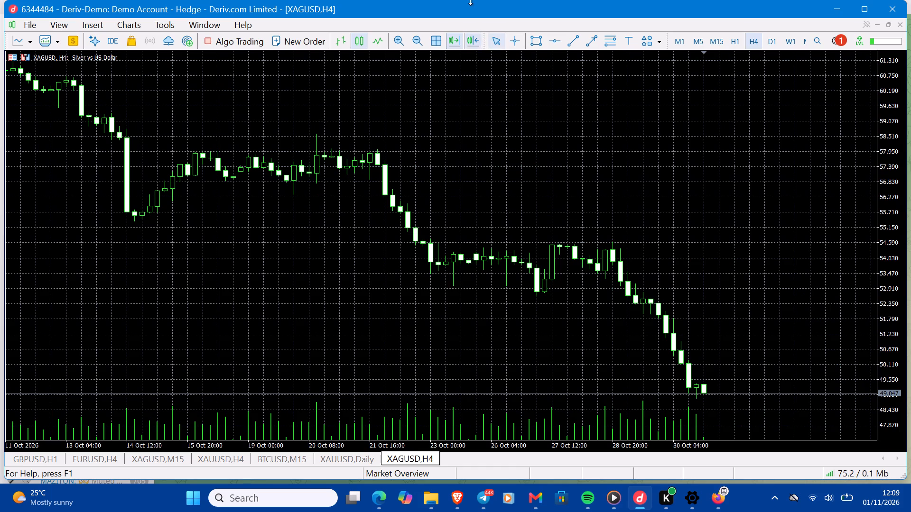
pyautogui.click(417, 40)
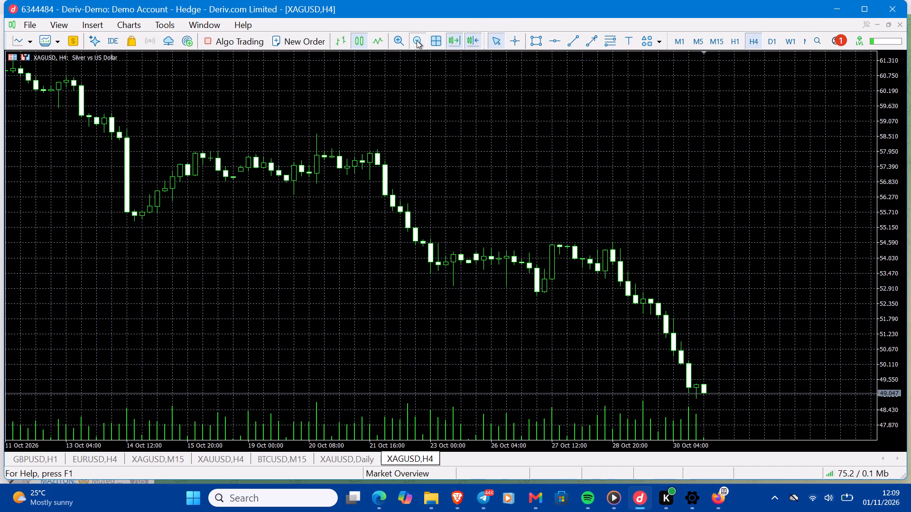
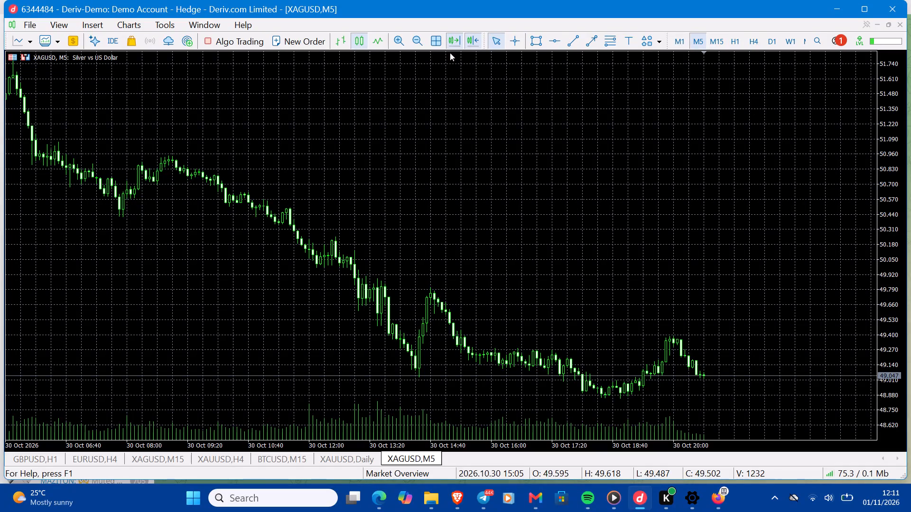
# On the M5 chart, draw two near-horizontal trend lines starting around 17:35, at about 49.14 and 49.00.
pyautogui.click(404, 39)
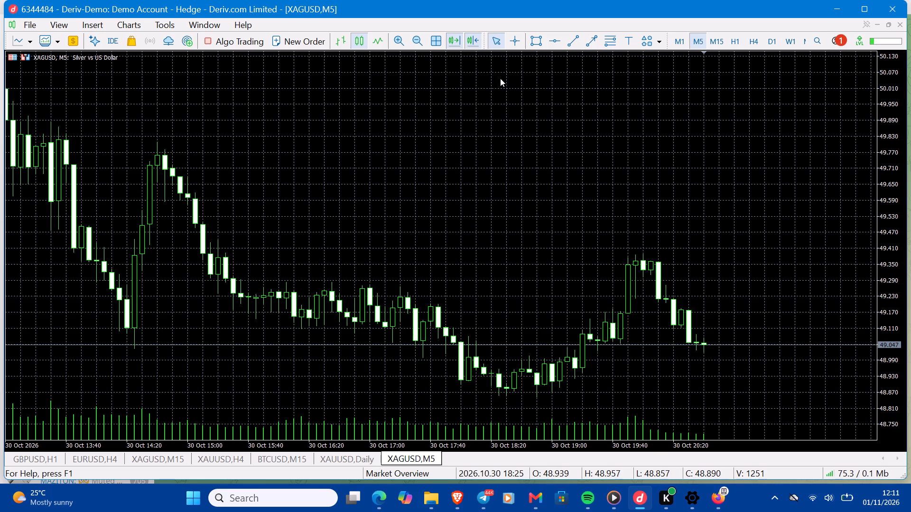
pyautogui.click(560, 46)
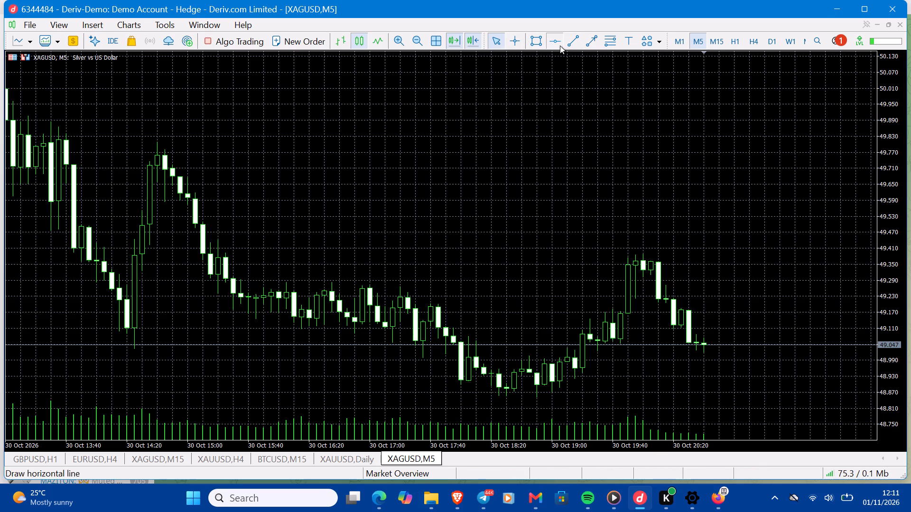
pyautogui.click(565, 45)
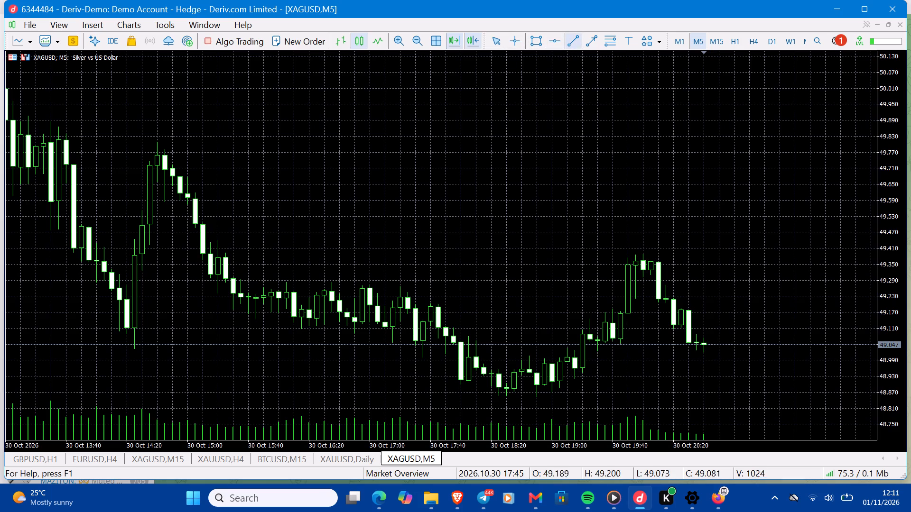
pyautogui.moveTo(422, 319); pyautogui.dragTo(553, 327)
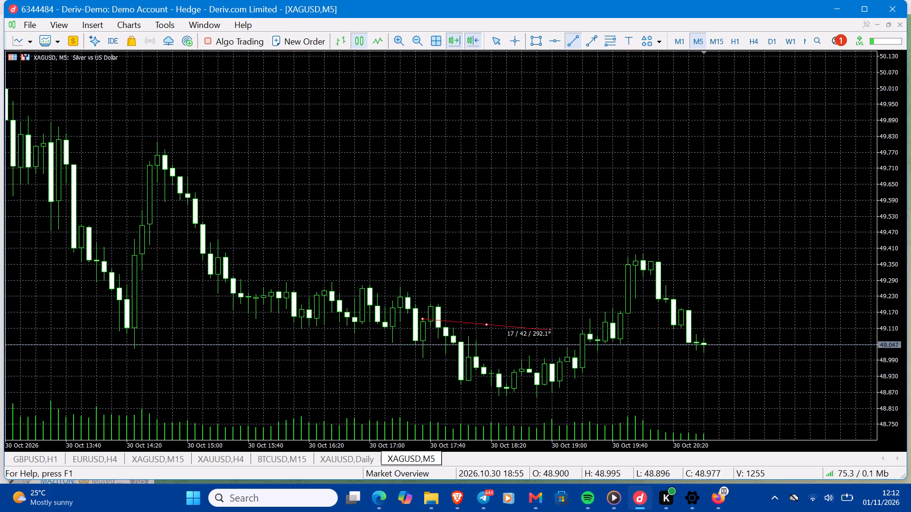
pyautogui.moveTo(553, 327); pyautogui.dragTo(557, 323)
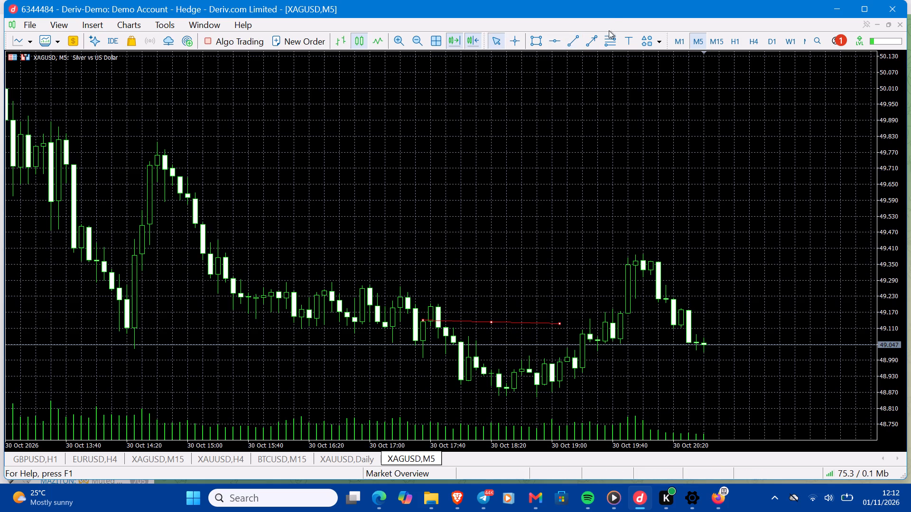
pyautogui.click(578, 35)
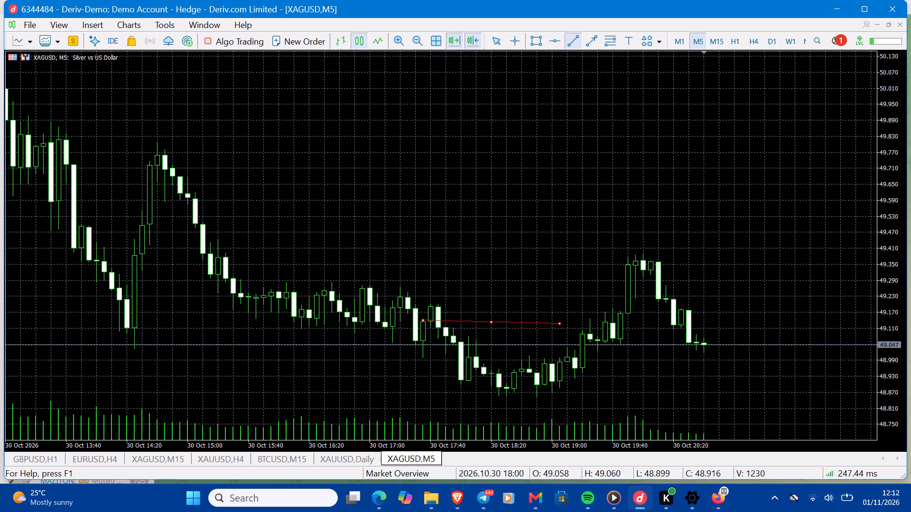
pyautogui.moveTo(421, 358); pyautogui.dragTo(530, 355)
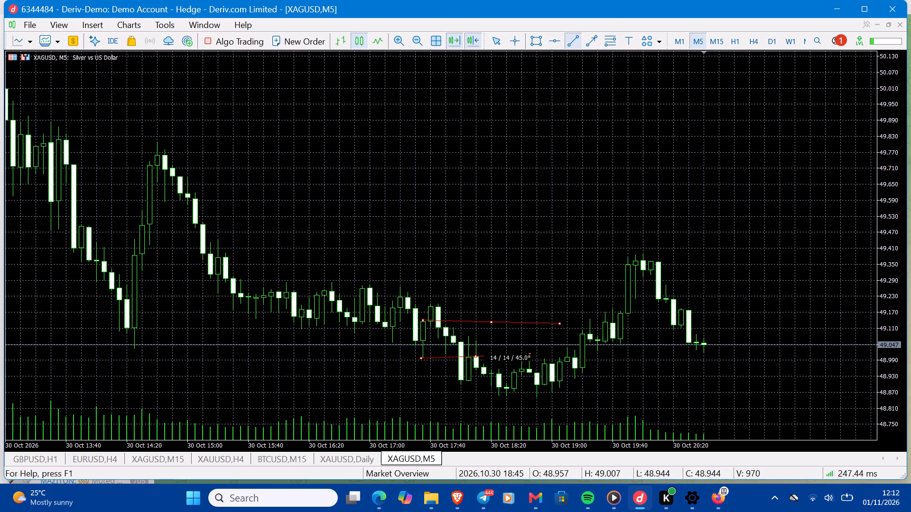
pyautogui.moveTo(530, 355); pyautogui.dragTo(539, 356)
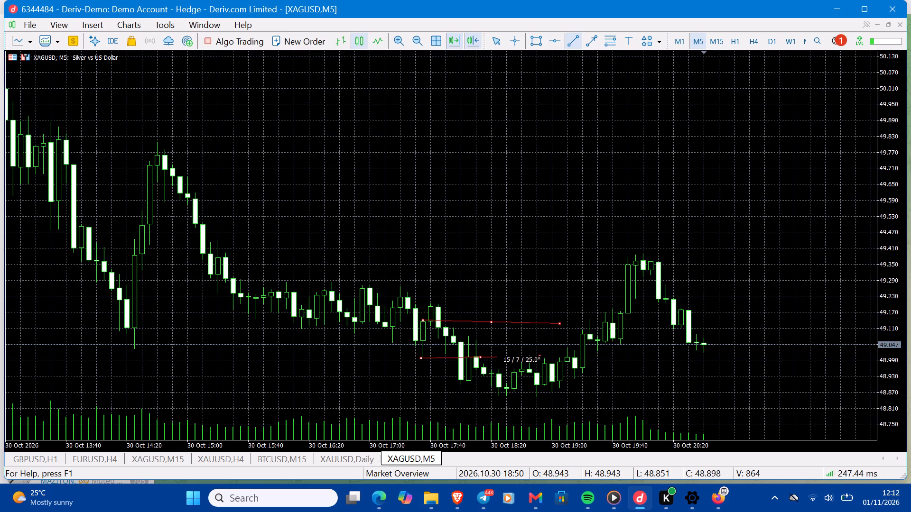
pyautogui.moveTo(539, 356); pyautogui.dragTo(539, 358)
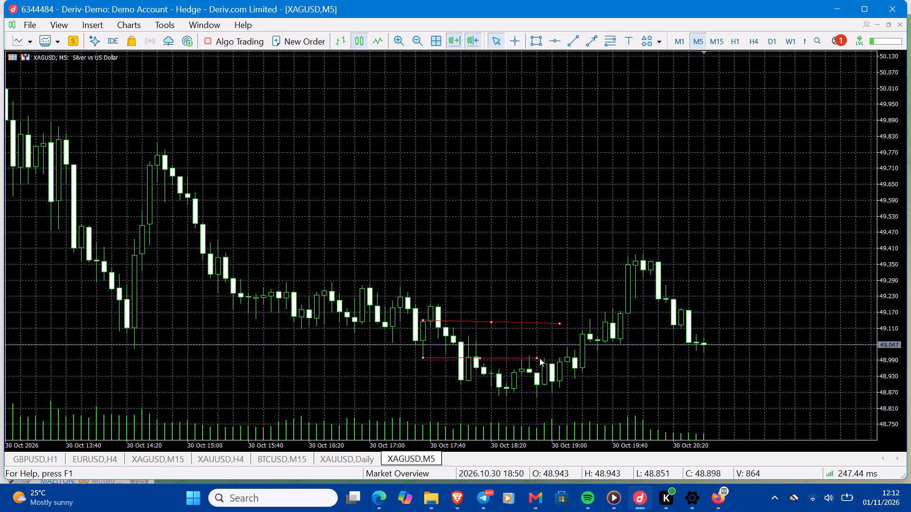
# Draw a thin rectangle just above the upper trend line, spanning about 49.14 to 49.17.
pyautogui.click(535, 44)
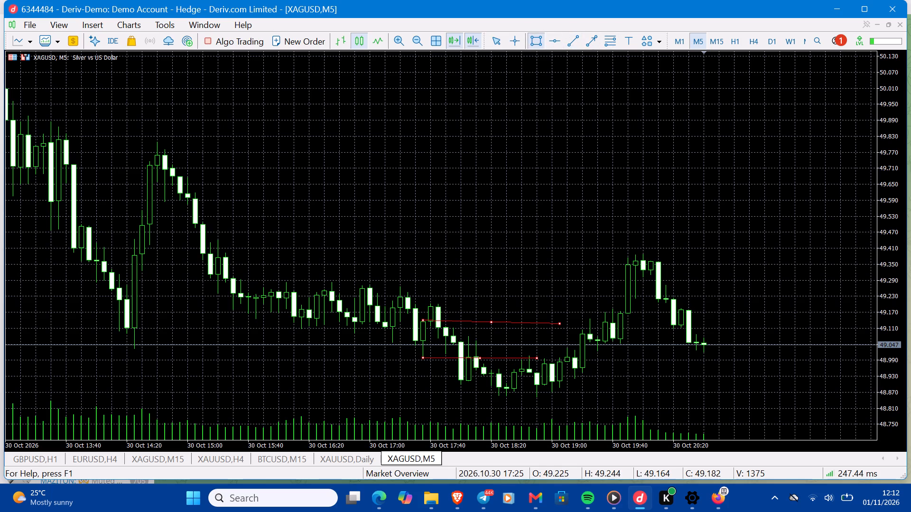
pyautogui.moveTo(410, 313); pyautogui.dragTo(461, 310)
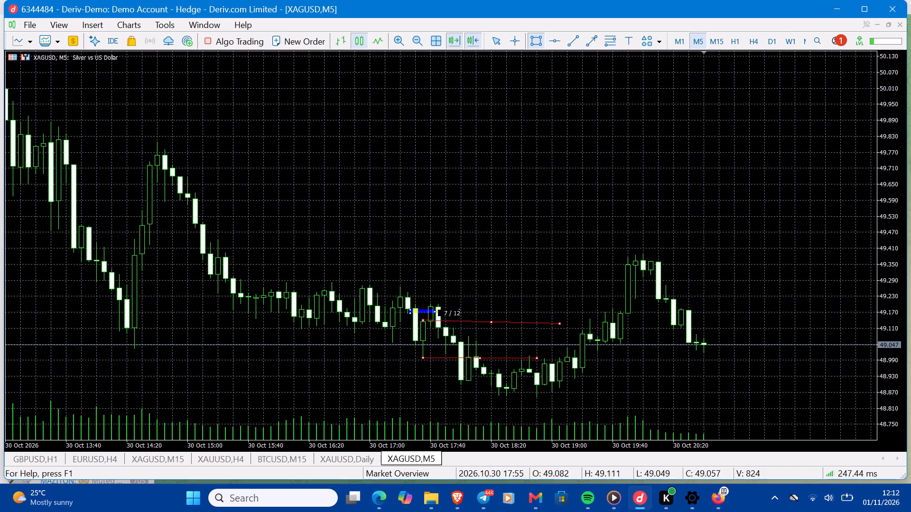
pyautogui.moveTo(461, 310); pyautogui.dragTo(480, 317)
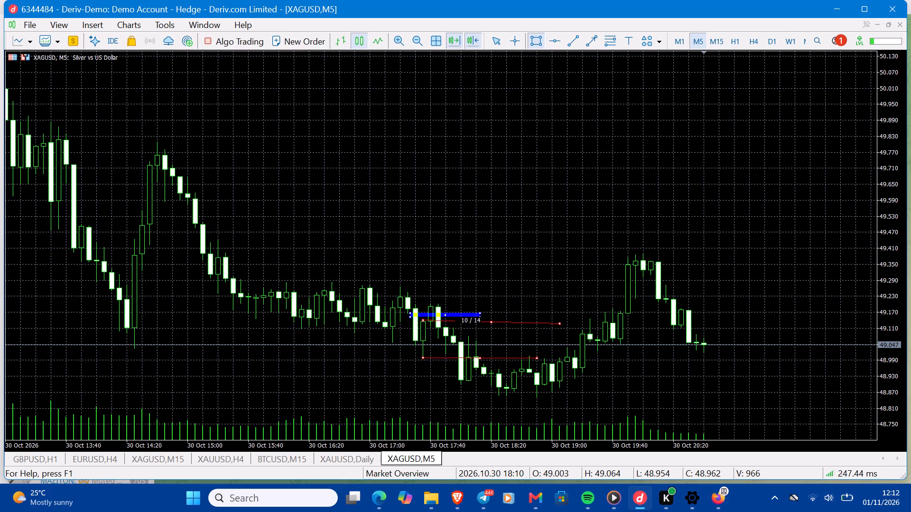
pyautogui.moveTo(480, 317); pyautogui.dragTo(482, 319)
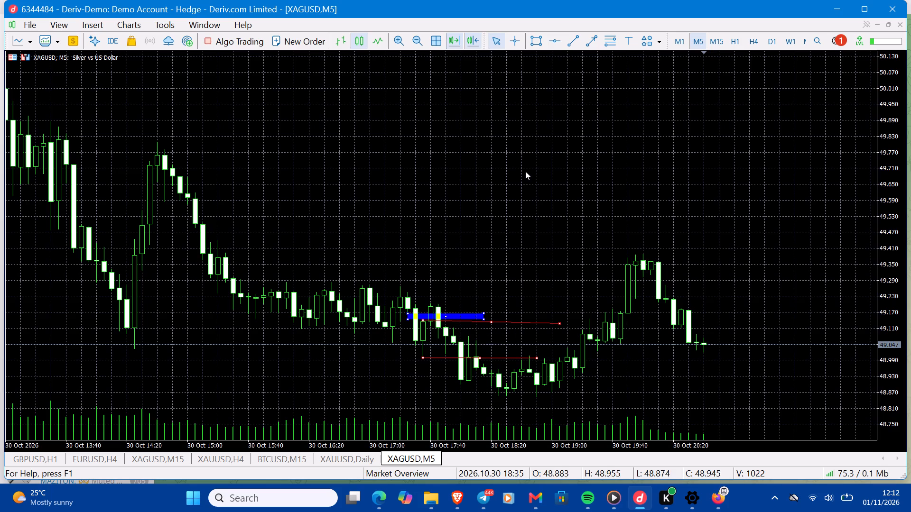
# Switch the XAGUSD chart to the M15 timeframe.
pyautogui.click(721, 40)
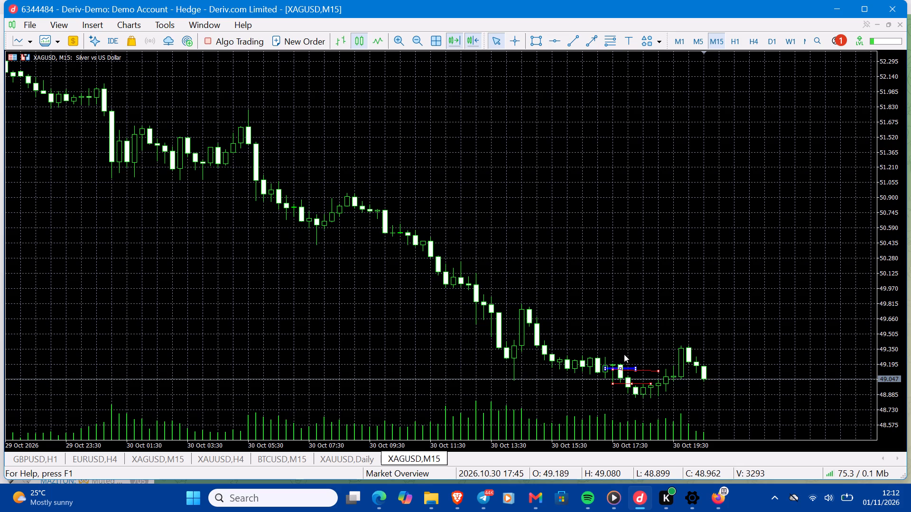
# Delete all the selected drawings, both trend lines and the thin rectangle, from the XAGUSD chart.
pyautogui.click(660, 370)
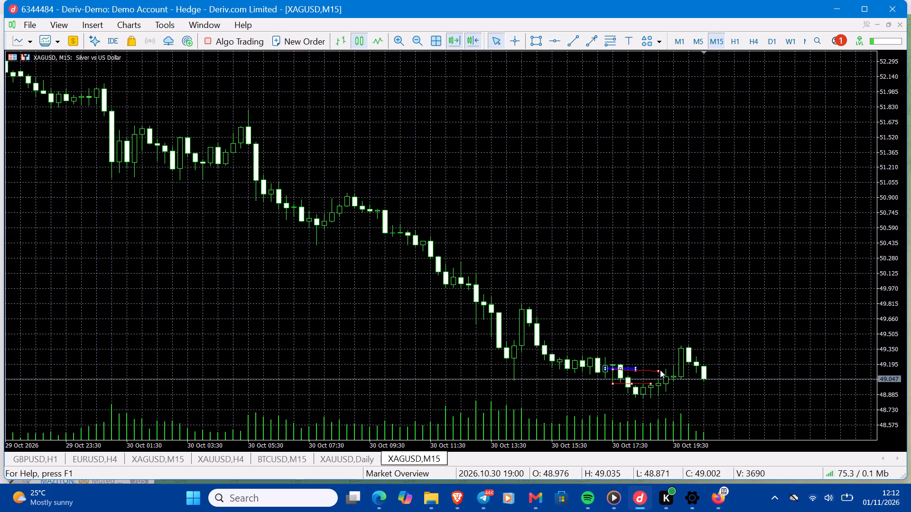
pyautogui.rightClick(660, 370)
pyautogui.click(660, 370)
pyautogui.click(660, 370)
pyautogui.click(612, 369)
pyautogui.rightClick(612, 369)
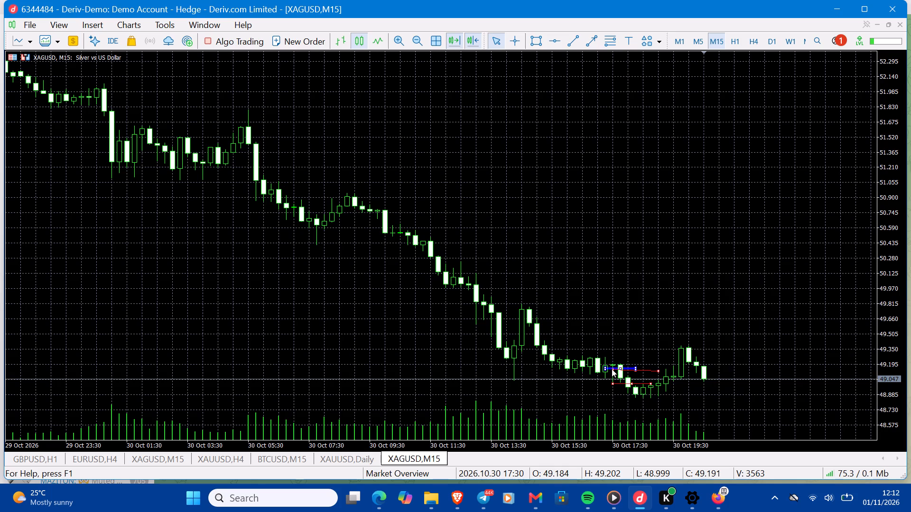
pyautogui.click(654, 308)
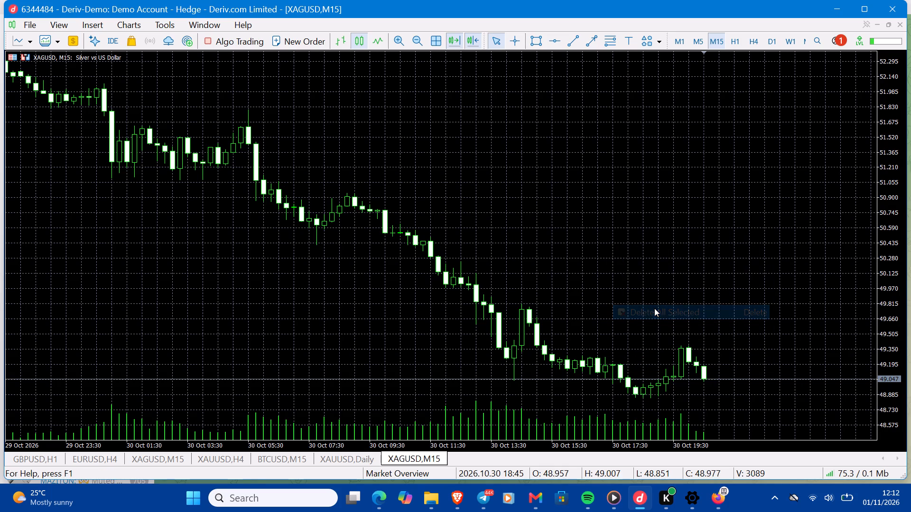
# Draw two horizontal trend lines on the M15 chart starting at 15:15, at about 49.44 and 49.24.
pyautogui.click(400, 46)
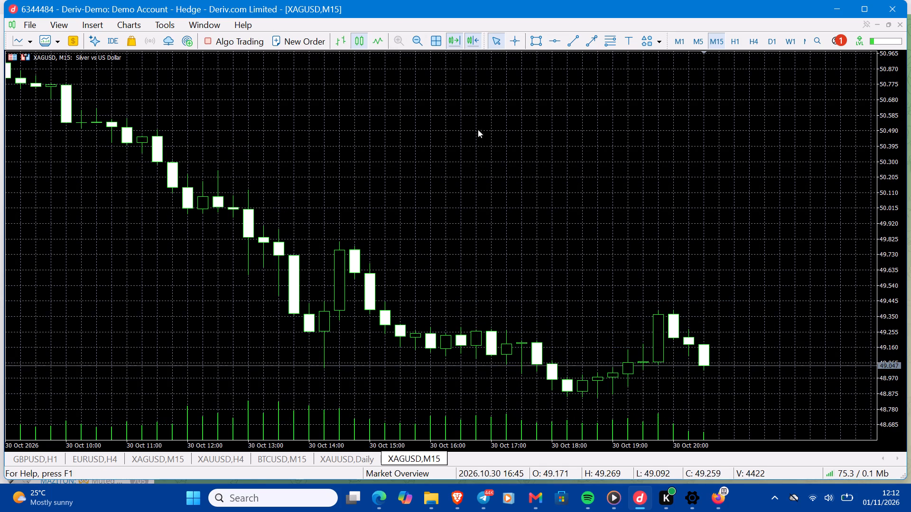
pyautogui.click(414, 31)
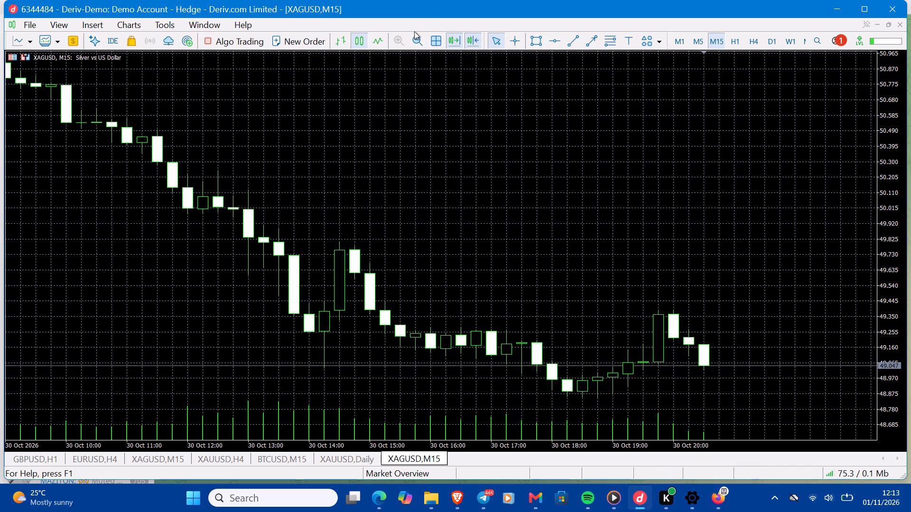
pyautogui.click(413, 40)
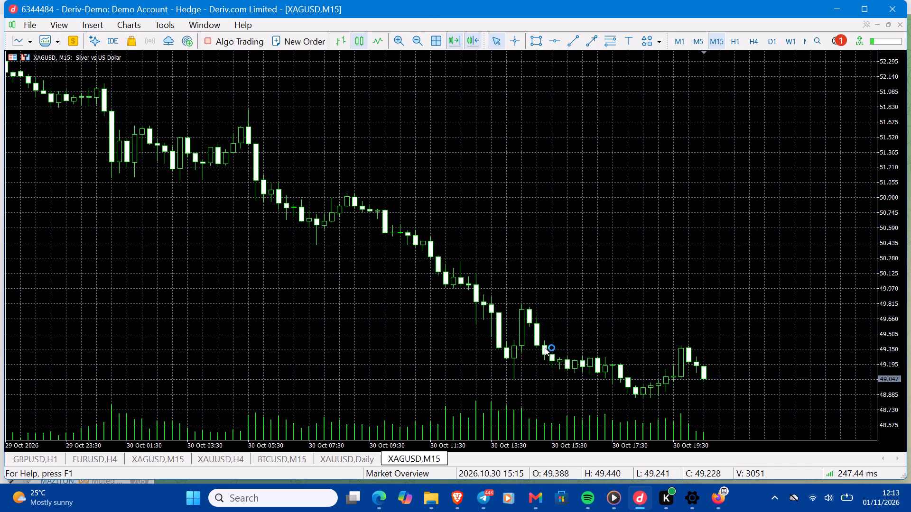
pyautogui.click(568, 46)
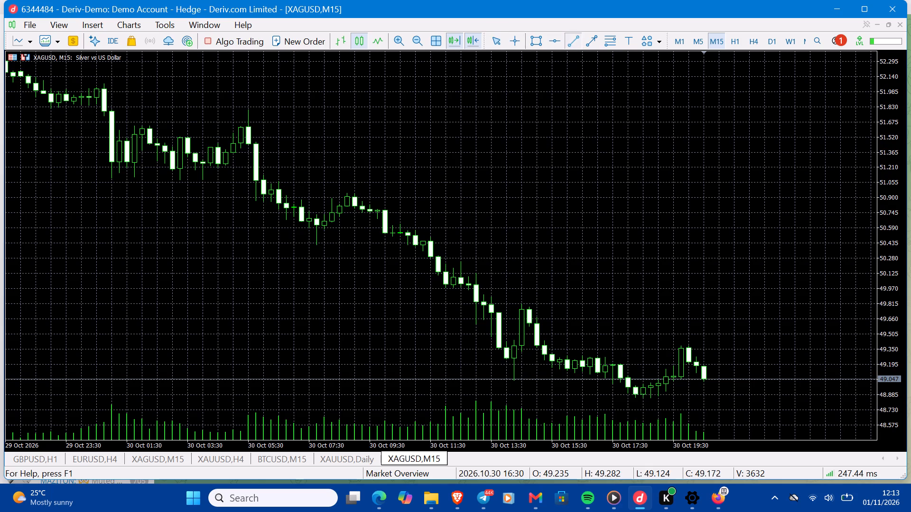
pyautogui.moveTo(543, 342); pyautogui.dragTo(622, 341)
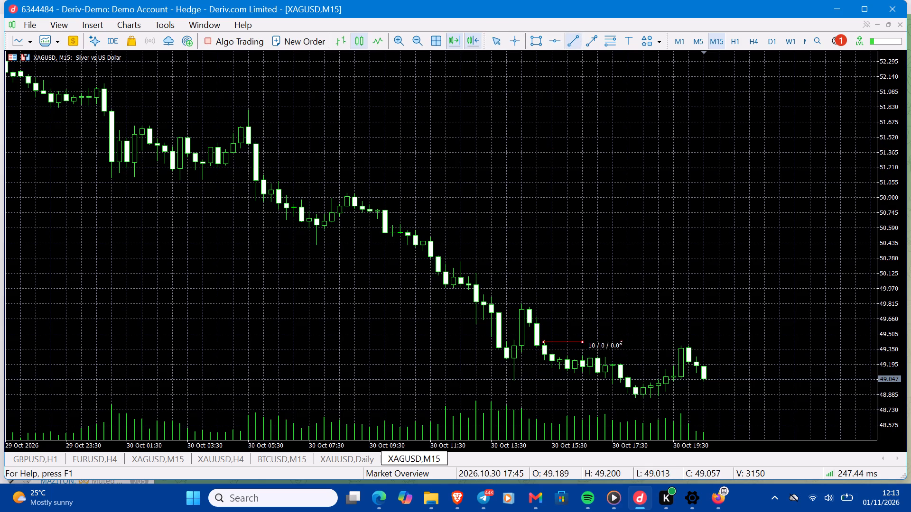
pyautogui.moveTo(622, 341); pyautogui.dragTo(626, 340)
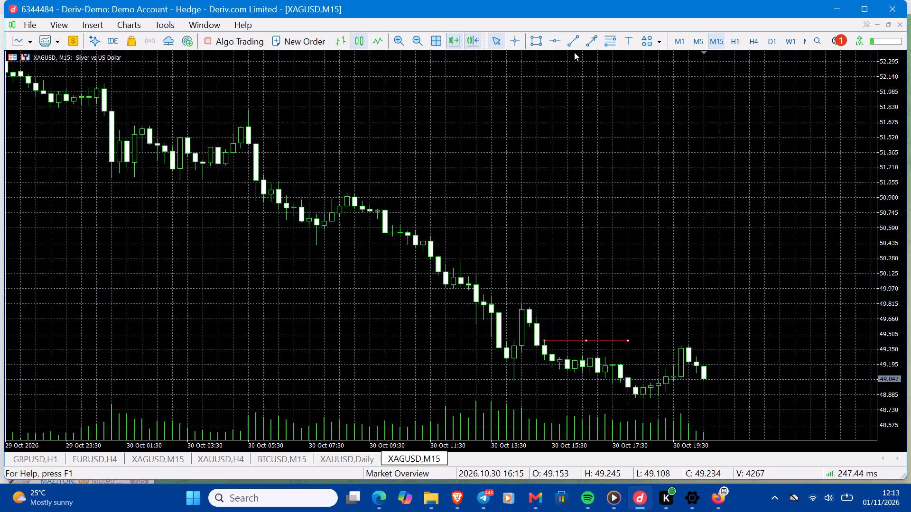
pyautogui.click(572, 47)
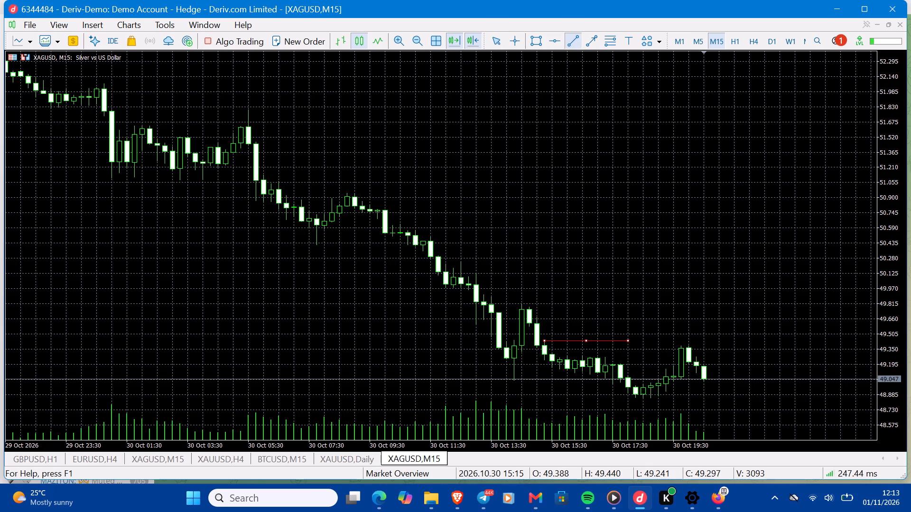
pyautogui.moveTo(544, 360); pyautogui.dragTo(655, 360)
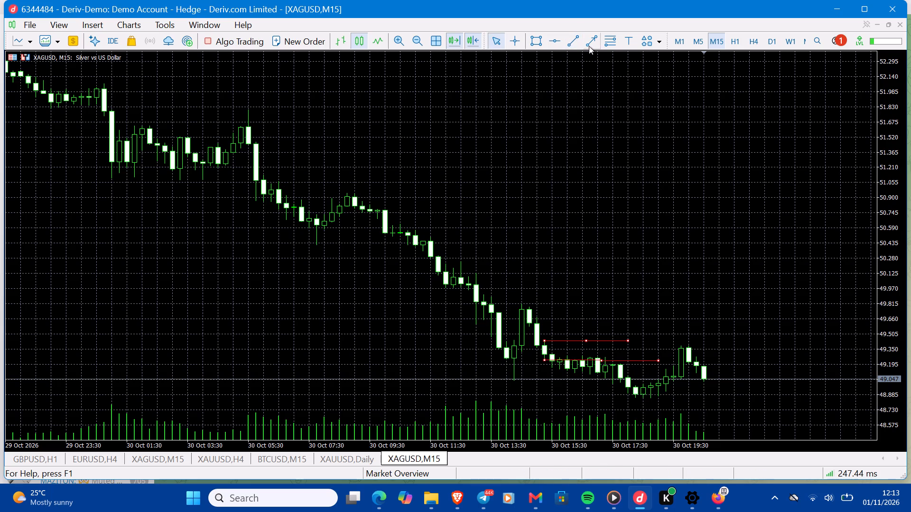
# Draw a downward arrowed line across the upper trend line, from about 49.60 to the 15:30 candle near 49.30.
pyautogui.click(589, 46)
pyautogui.moveTo(562, 325); pyautogui.dragTo(552, 354)
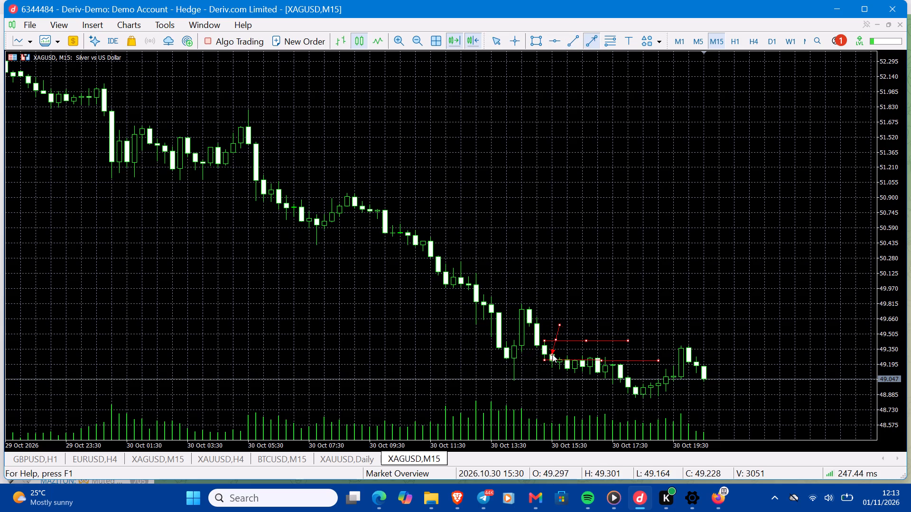
# Draw a rectangle zone just above the upper trend line, starting at 14:45 and spanning about 49.45 to 49.58.
pyautogui.click(534, 39)
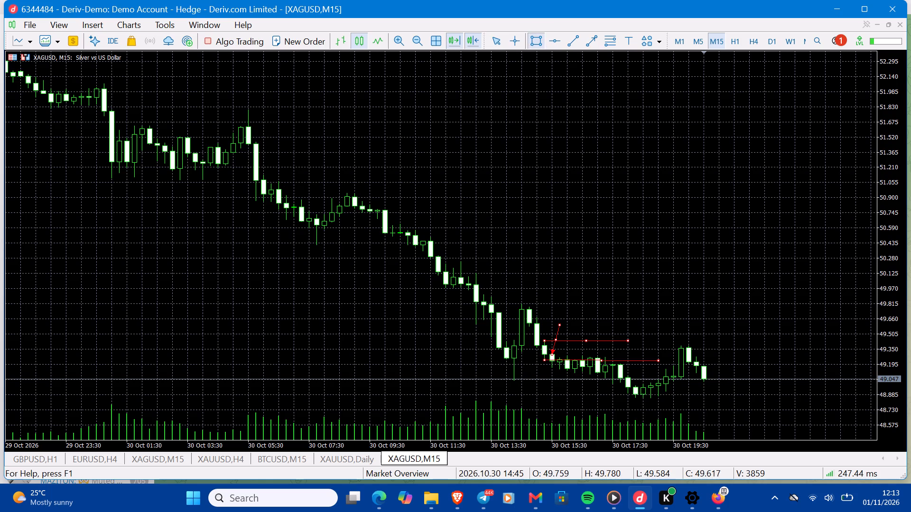
pyautogui.moveTo(529, 329); pyautogui.dragTo(576, 339)
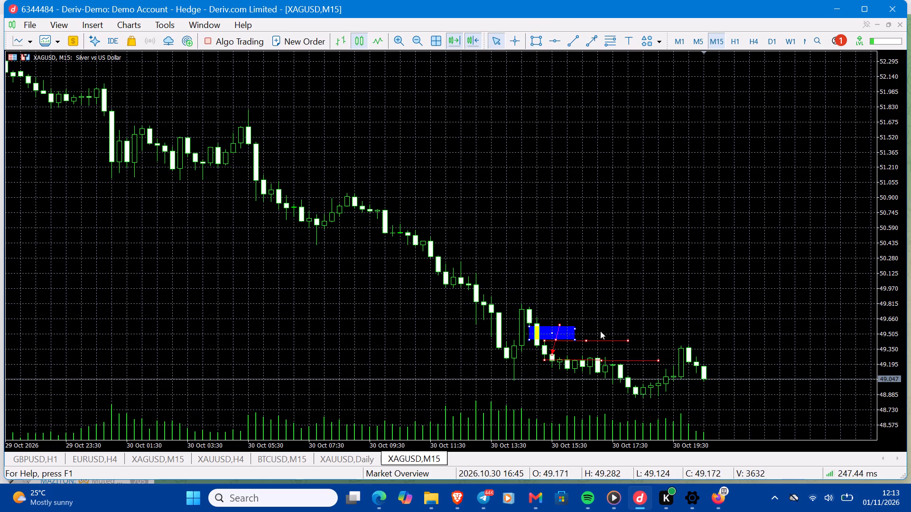
pyautogui.click(646, 317)
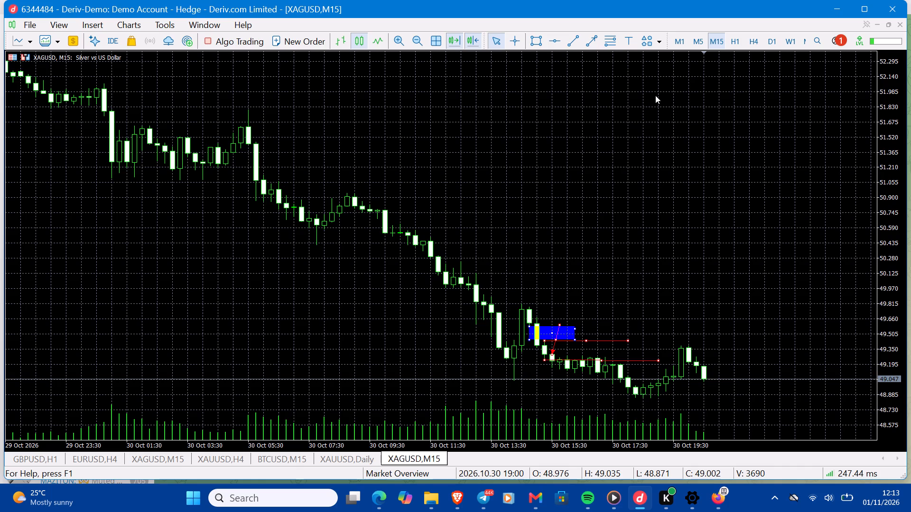
# On M5, draw a narrow rectangle below the large zone from 15:10 to 15:45 and position it at about 49.36 to 49.38.
pyautogui.click(698, 38)
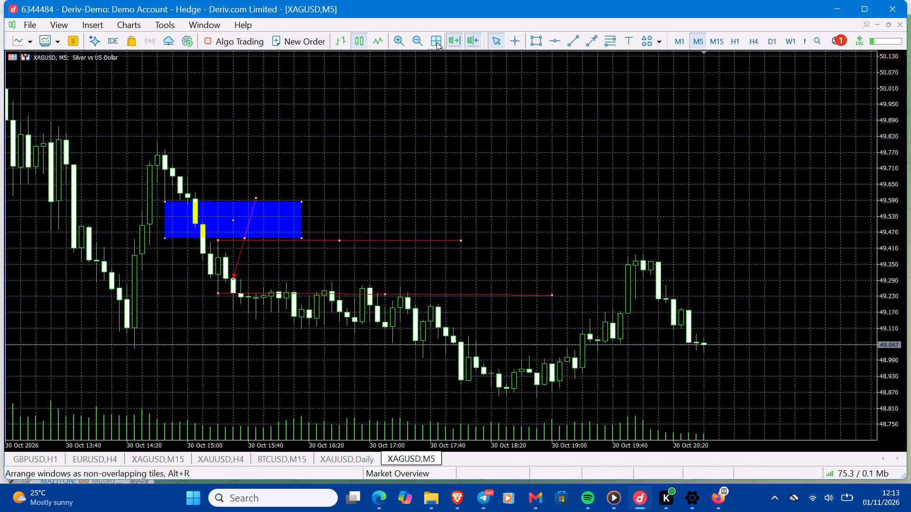
pyautogui.click(532, 41)
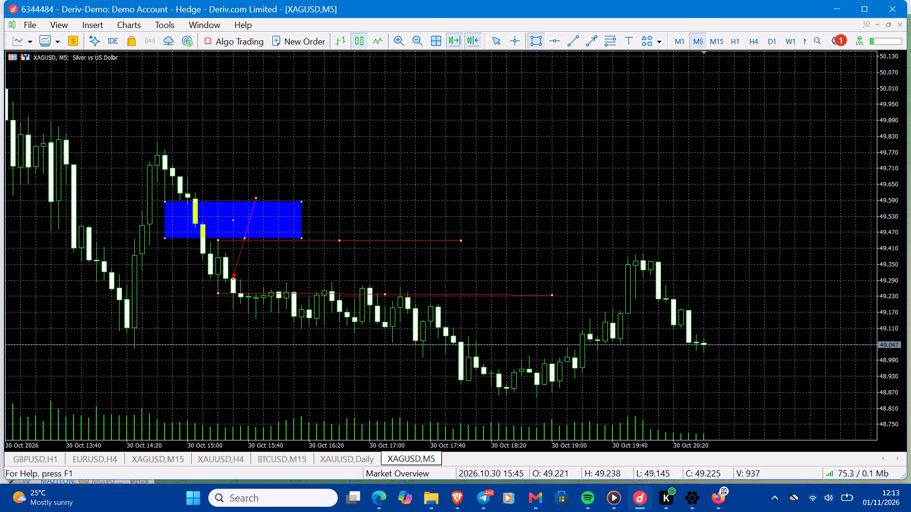
pyautogui.moveTo(203, 257); pyautogui.dragTo(208, 257)
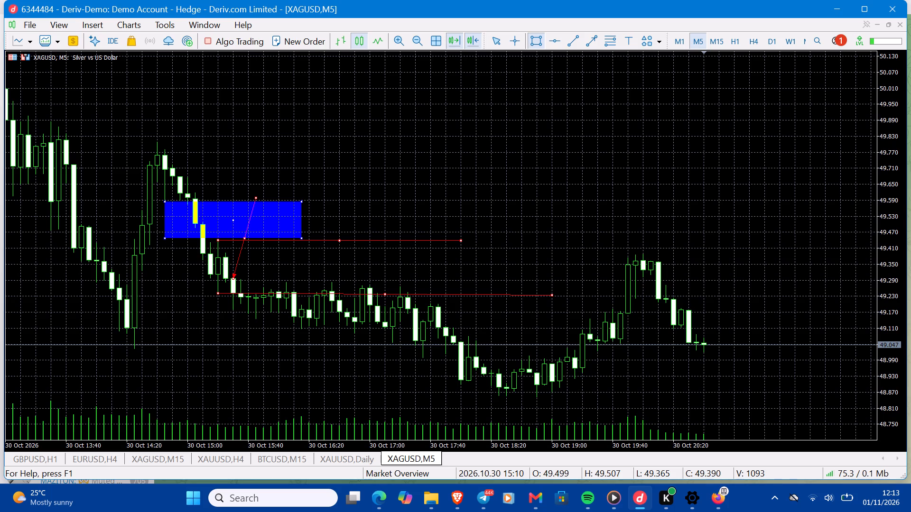
pyautogui.moveTo(208, 257); pyautogui.dragTo(258, 266)
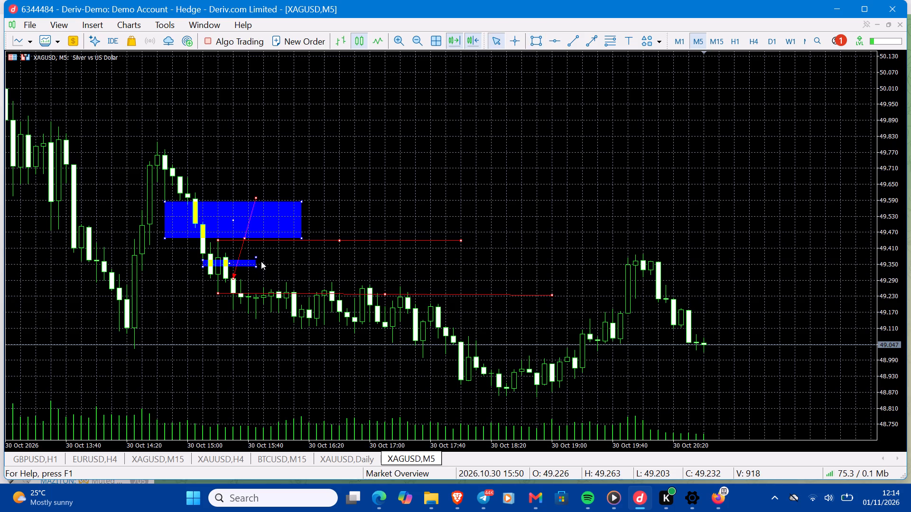
pyautogui.click(228, 262)
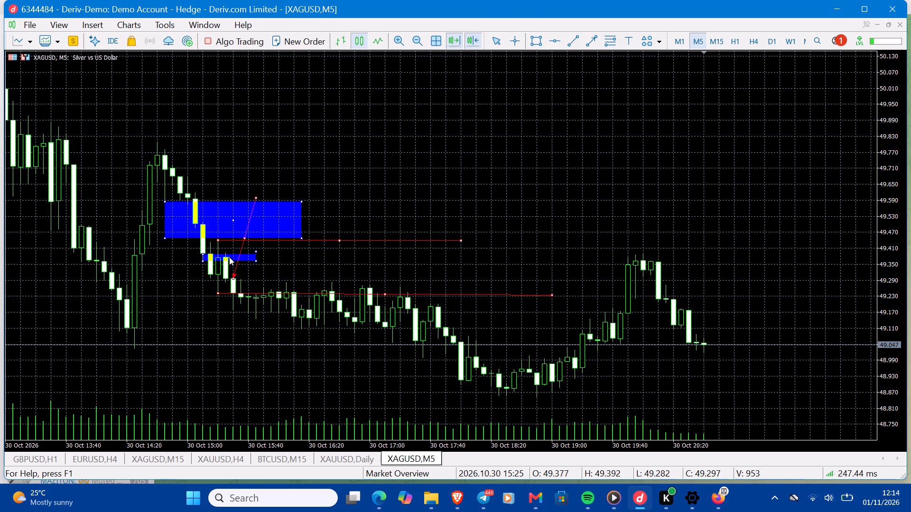
# Switch to the M1 timeframe and go back through the history to examine the marked zones around 15:12 on 30 October.
pyautogui.click(678, 39)
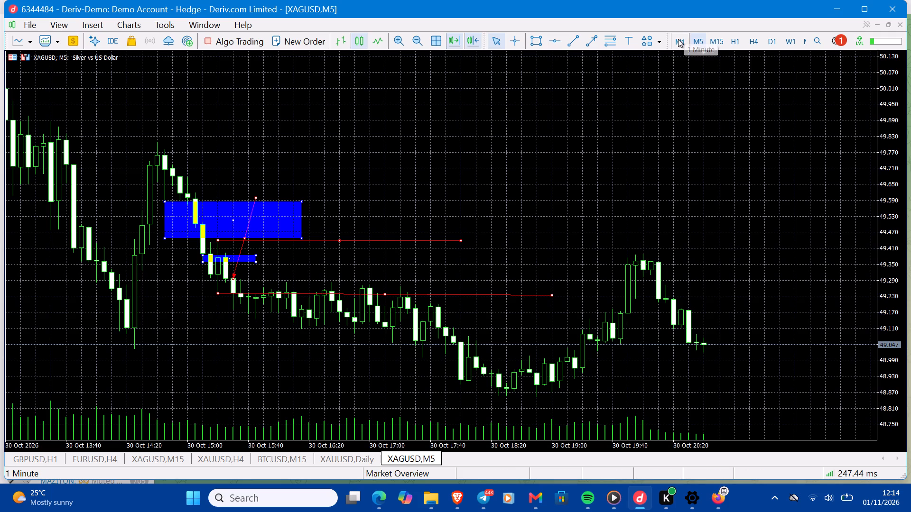
pyautogui.press('Left')
pyautogui.press('Left')
pyautogui.press('Left')
pyautogui.press('Left')
pyautogui.press('Left')
pyautogui.press('Left')
pyautogui.press('Left')
pyautogui.press('Left')
pyautogui.press('Left')
pyautogui.press('Left')
pyautogui.press('Left')
pyautogui.press('Left')
pyautogui.press('Left')
pyautogui.press('Left')
pyautogui.press('Left')
pyautogui.press('Left')
pyautogui.press('Left')
pyautogui.press('Left')
pyautogui.press('Left')
pyautogui.press('Left')
pyautogui.press('Left')
pyautogui.press('Left')
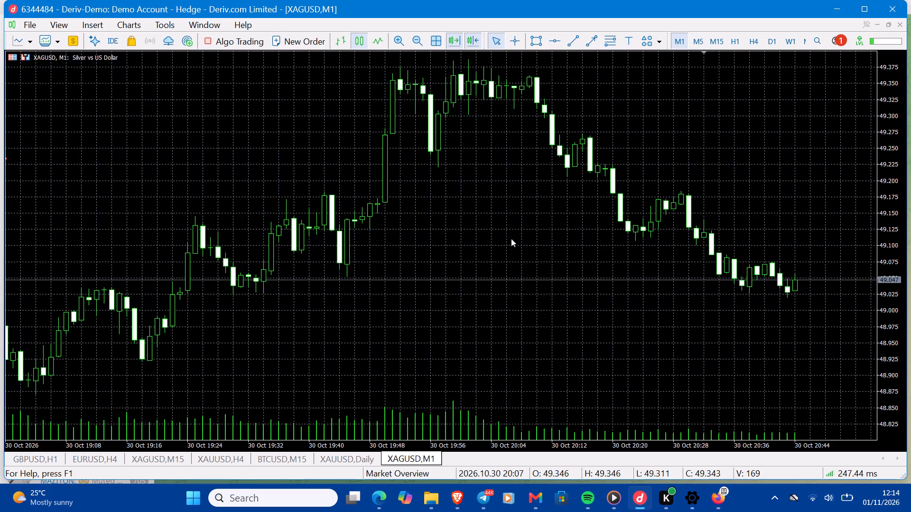
pyautogui.press('Left')
pyautogui.press('Left')
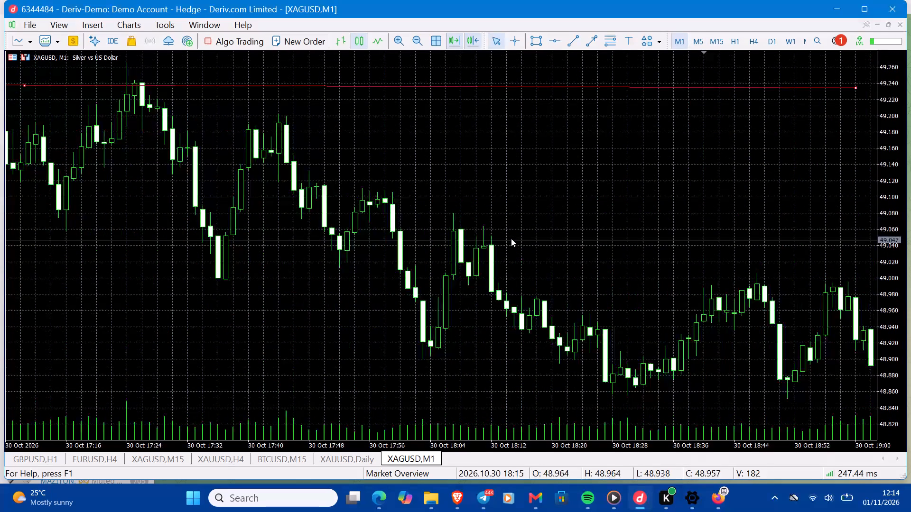
pyautogui.press('Left')
pyautogui.press('Left')
pyautogui.press('Left')
pyautogui.press('Left')
pyautogui.press('Left')
pyautogui.press('Left')
pyautogui.press('Left')
pyautogui.press('Left')
pyautogui.press('Left')
pyautogui.press('Left')
pyautogui.press('Left')
pyautogui.press('Left')
pyautogui.press('Left')
pyautogui.press('Left')
pyautogui.press('Left')
pyautogui.press('Left')
pyautogui.press('Left')
pyautogui.press('Left')
pyautogui.press('Left')
pyautogui.press('Left')
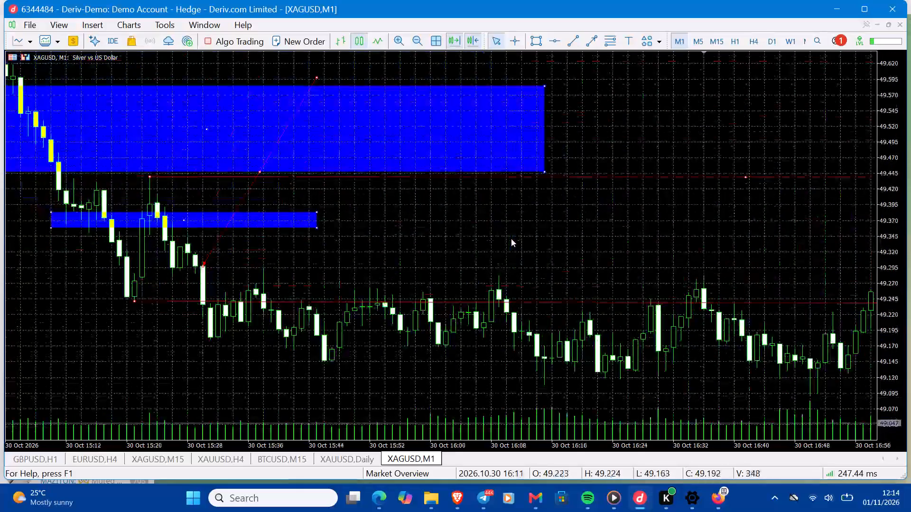